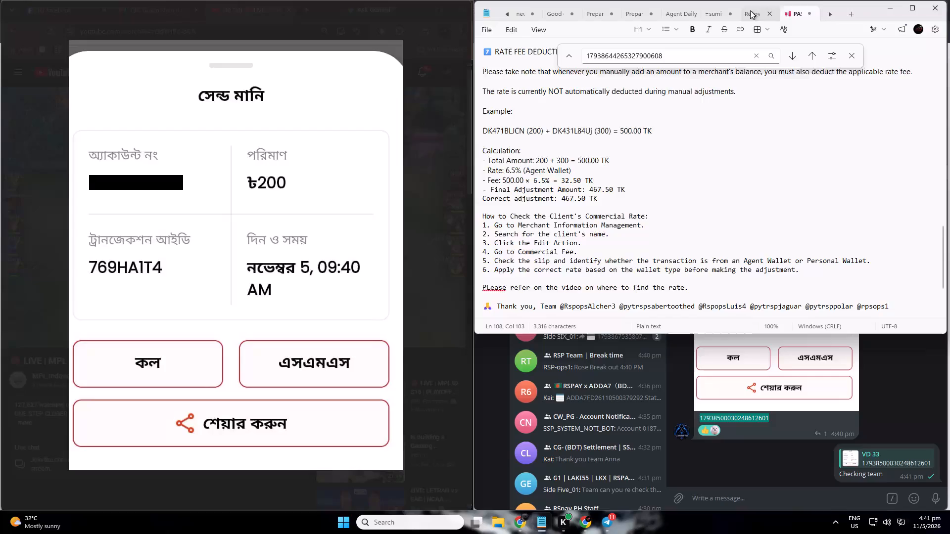
left_click(750, 10)
scroll(543, 302, "down", 2)
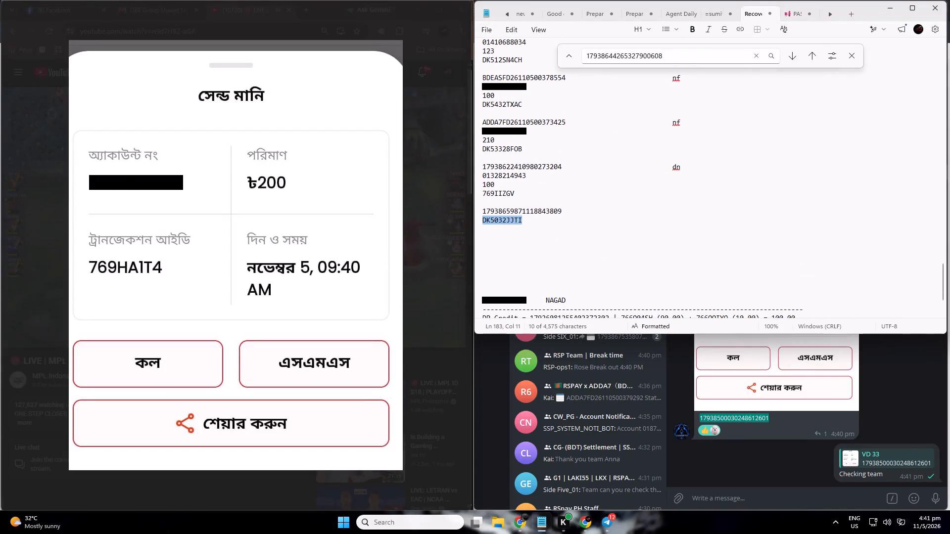
left_click(542, 223)
left_click(482, 210, "shift")
key("ctrl+v")
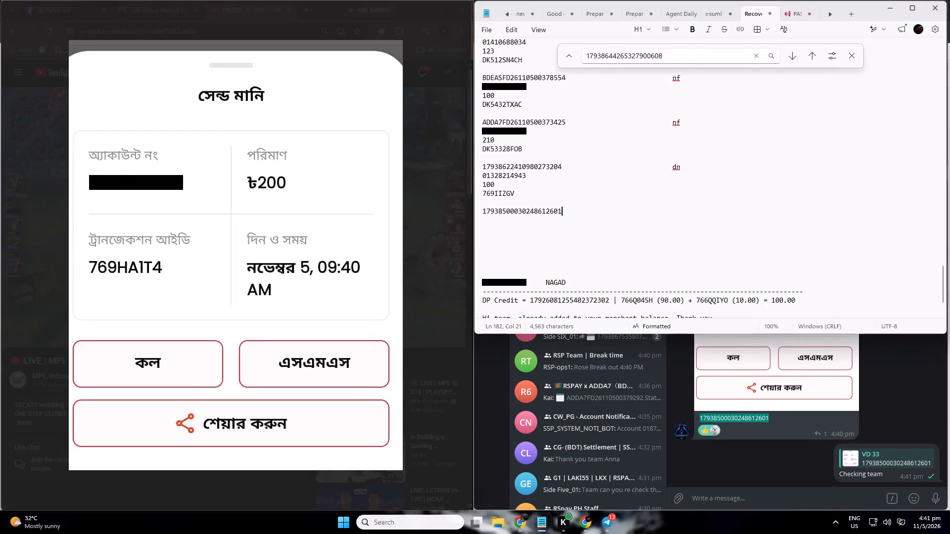
Below the order number, add the account number captured from the payment slip image by text extraction, and the amount 200.
key("Return")
key("ctrl+F3")
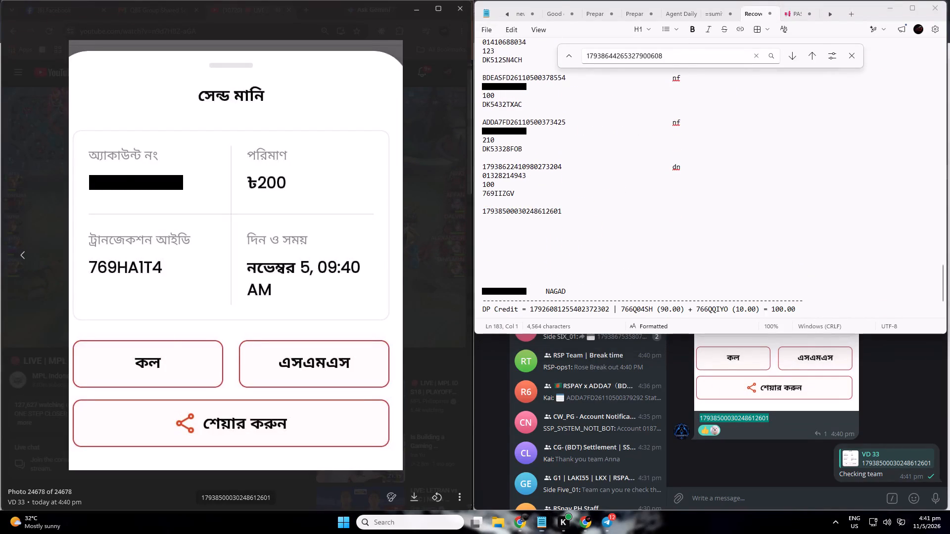
left_click_drag(89, 171, 190, 199)
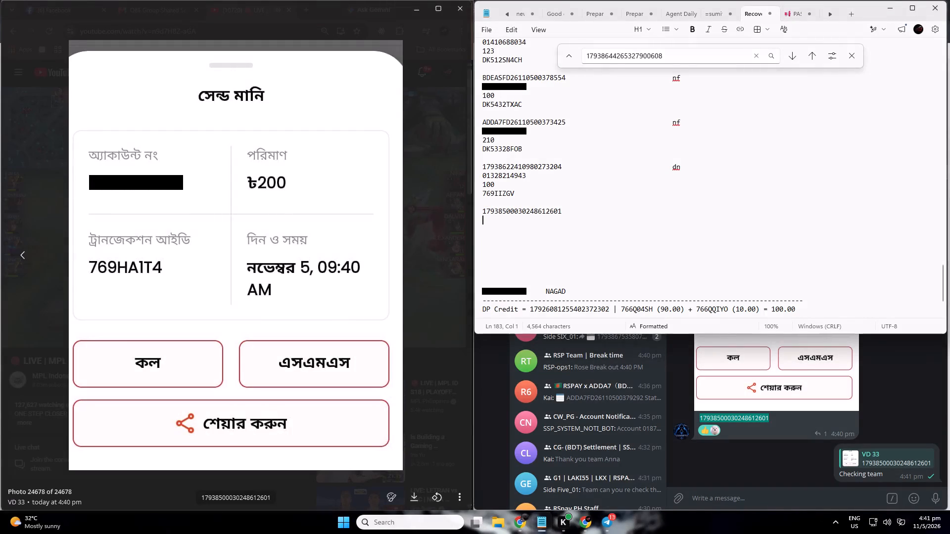
key("ctrl+v")
key("Return")
type("200")
key("Return")
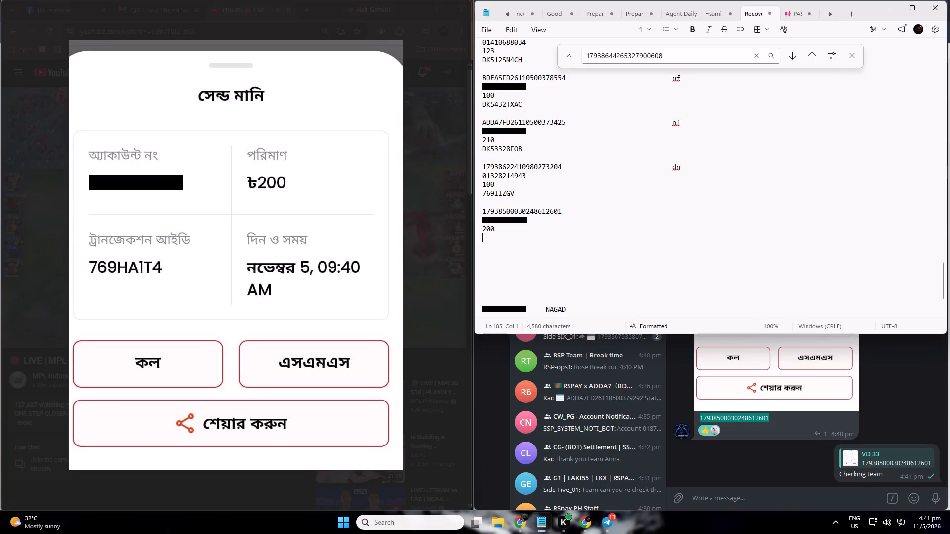
key("ctrl+F3")
left_click_drag(84, 254, 179, 284)
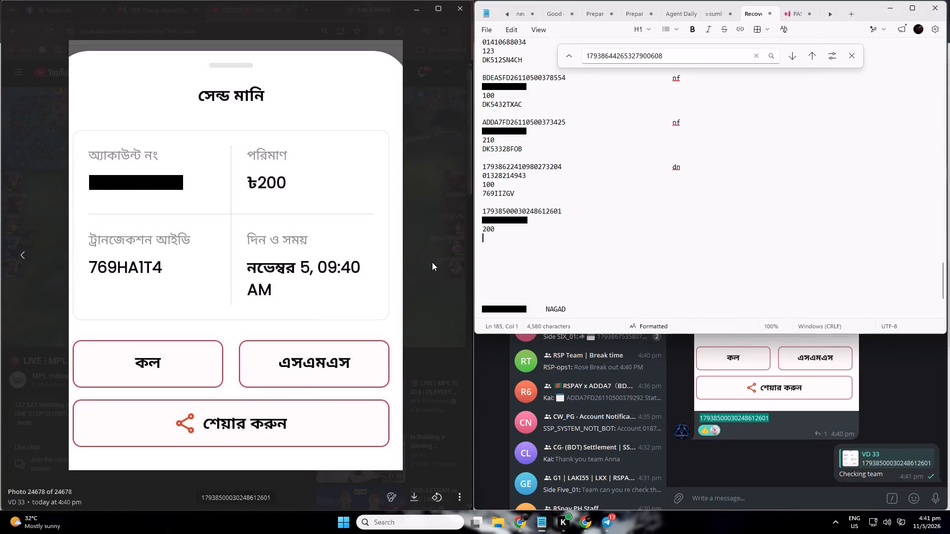
key("ctrl+v")
left_click(506, 238)
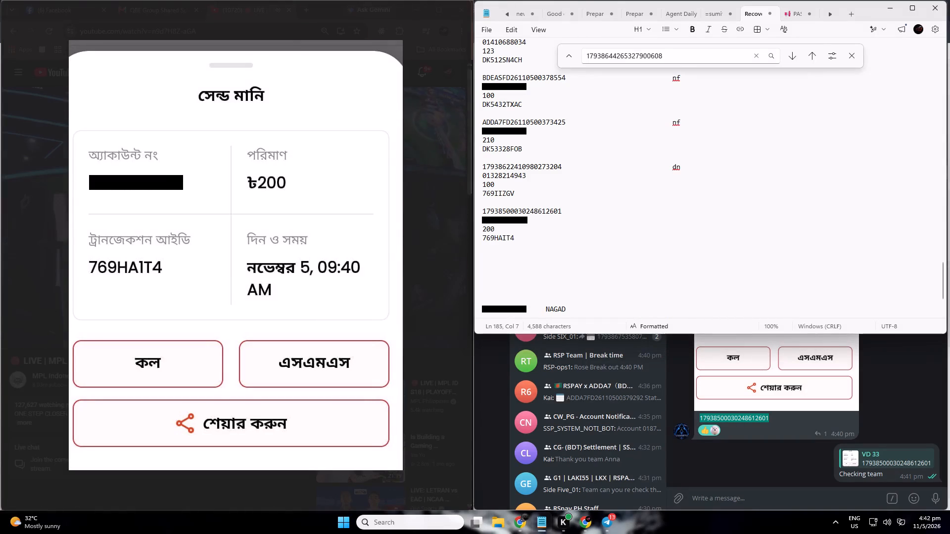
key("BackSpace")
key("1")
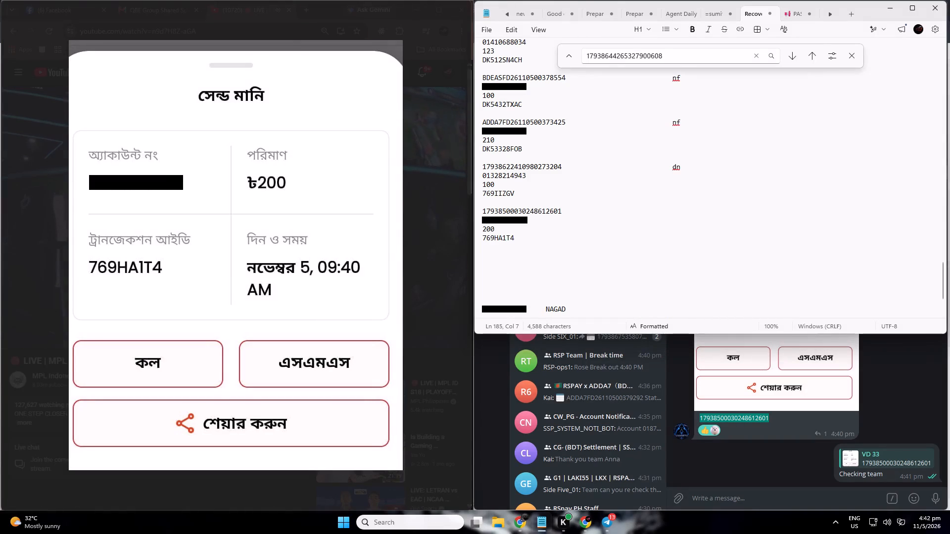
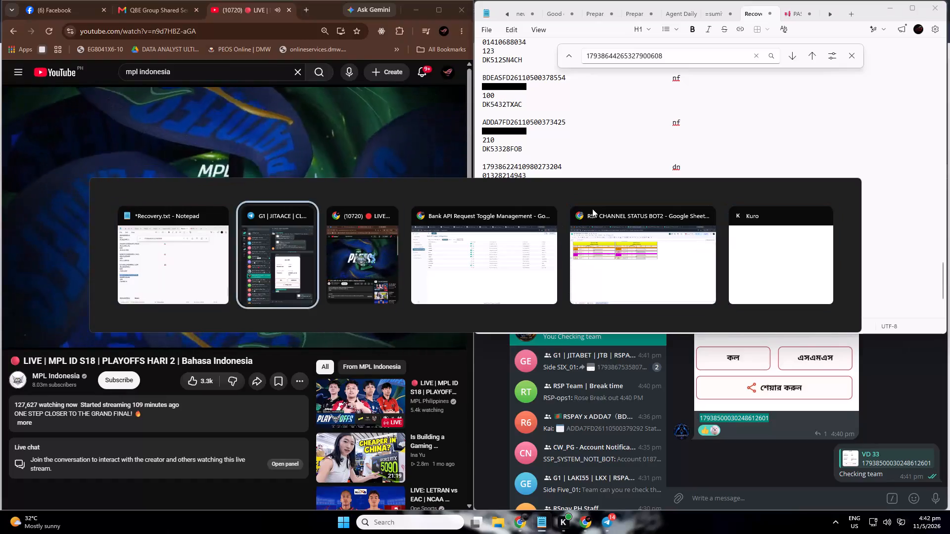
key("alt+Tab")
key("alt+Tab")
left_click(136, 13)
double_click(377, 136)
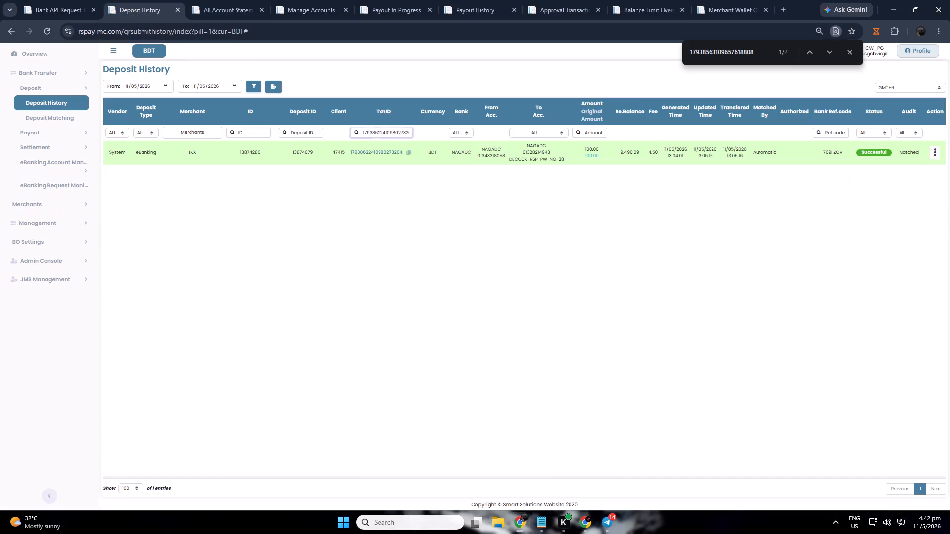
key("ctrl+v")
key("alt+Tab")
double_click(510, 219)
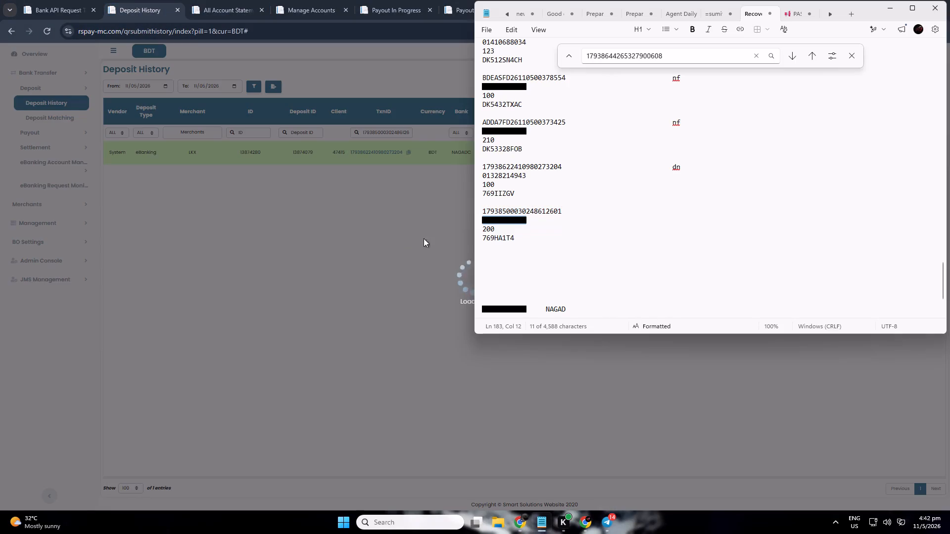
key("ctrl+c")
left_click(332, 257)
left_click(309, 13)
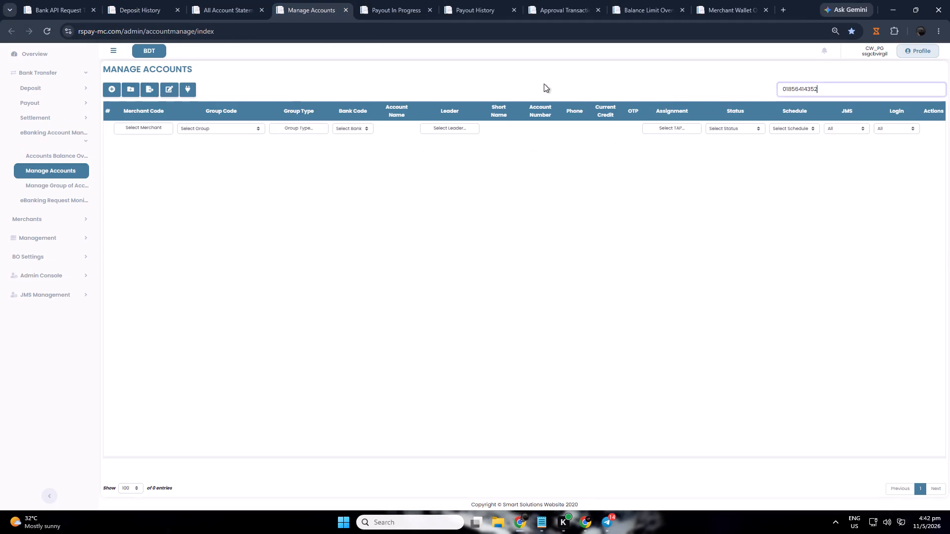
double_click(793, 89)
key("ctrl+v")
key("alt+Tab")
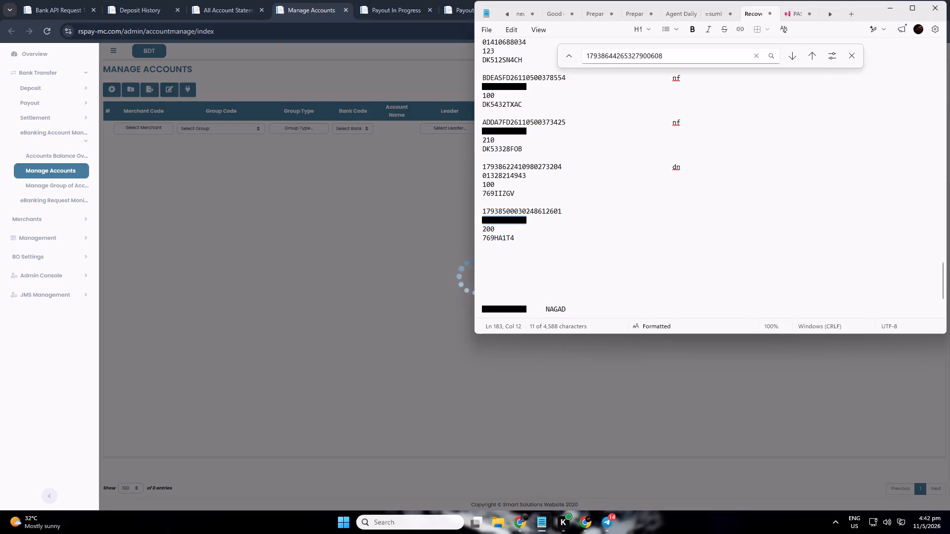
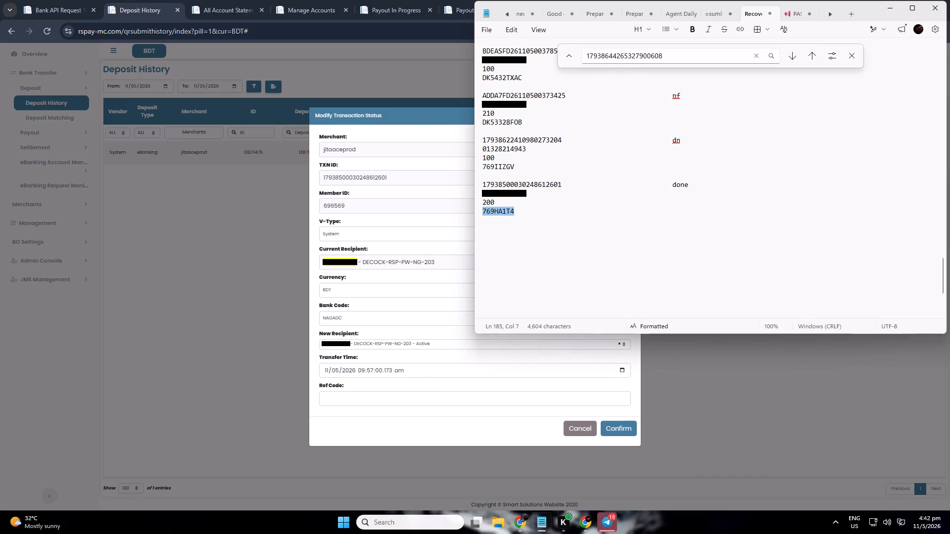
key("ctrl+c")
left_click(377, 401)
key("ctrl+v")
left_click(623, 426)
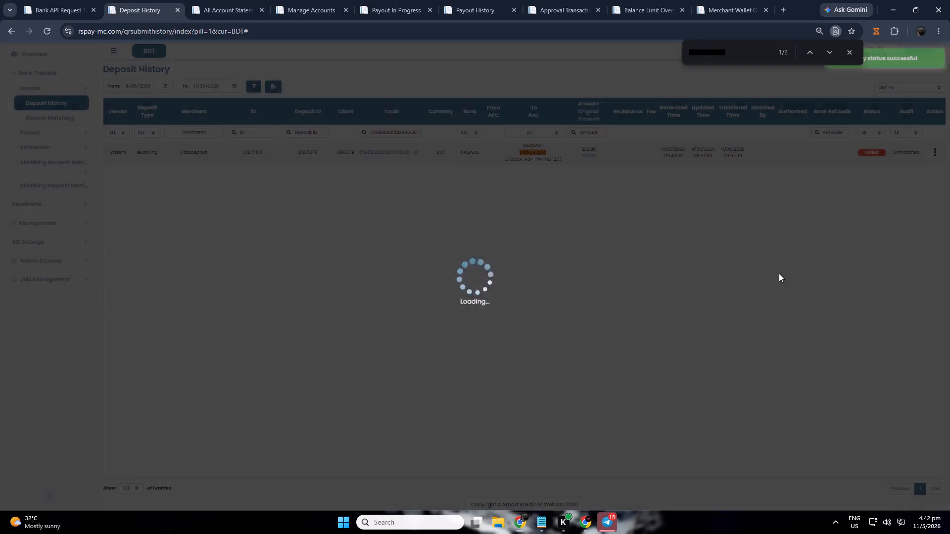
left_click(936, 151)
left_click(934, 178)
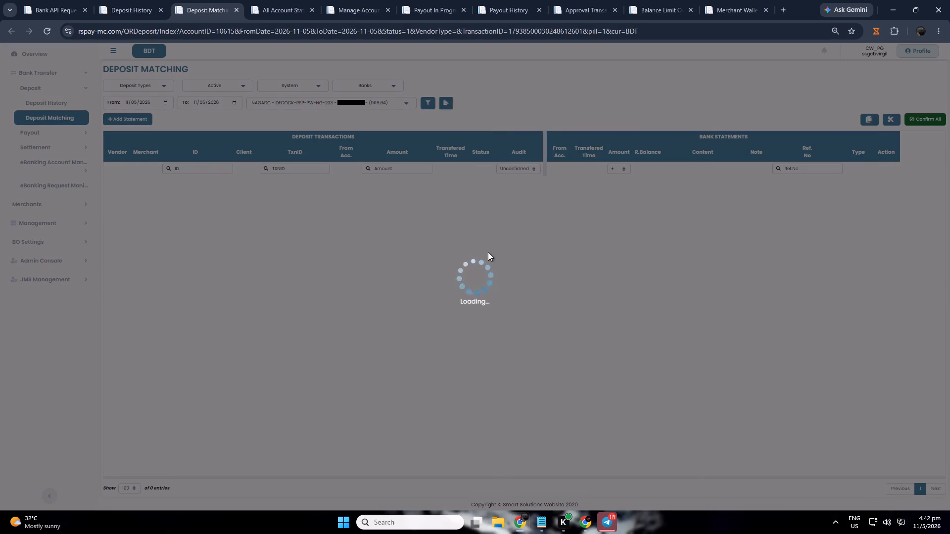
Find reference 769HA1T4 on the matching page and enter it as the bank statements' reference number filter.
left_click(418, 251)
key("ctrl+f")
key("ctrl+v")
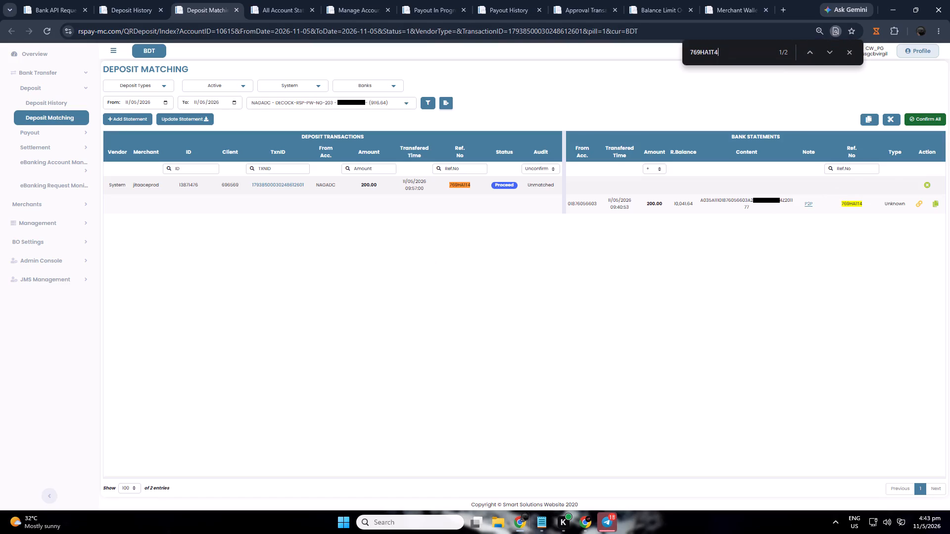
left_click(840, 171)
key("ctrl+v")
key("alt+Tab")
double_click(509, 194)
key("ctrl+c")
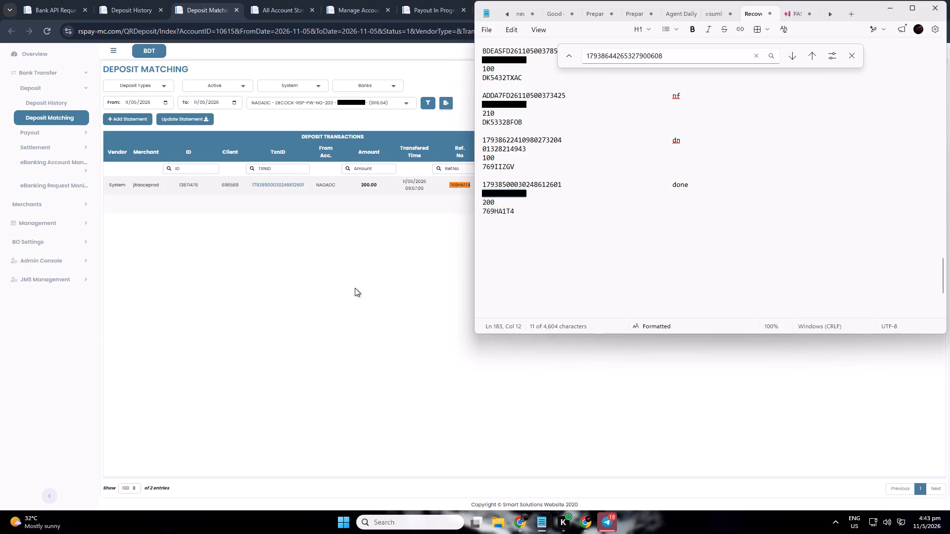
left_click(314, 299)
key("ctrl+f")
key("ctrl+v")
key("alt+Tab")
double_click(551, 188)
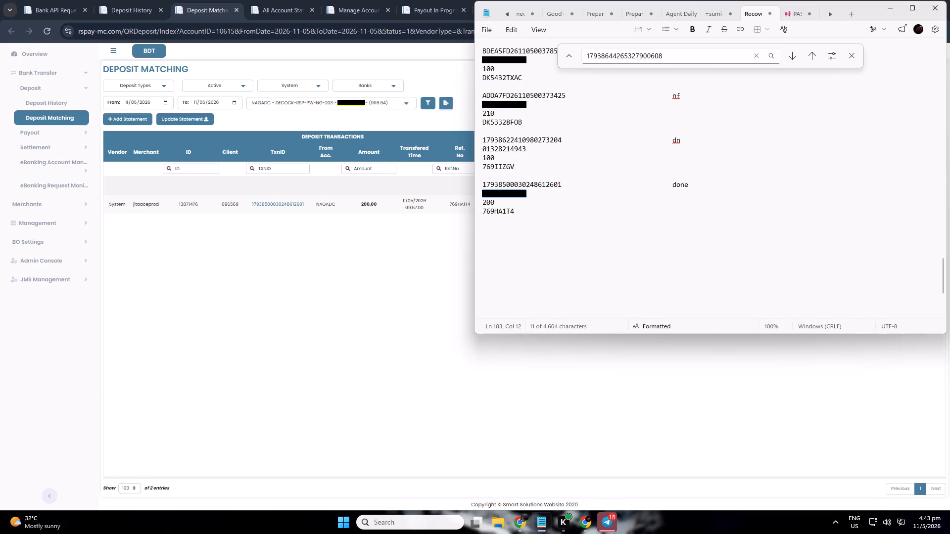
key("ctrl+c")
left_click(374, 318)
key("ctrl+f")
key("ctrl+v")
left_click(295, 175)
left_click(296, 170)
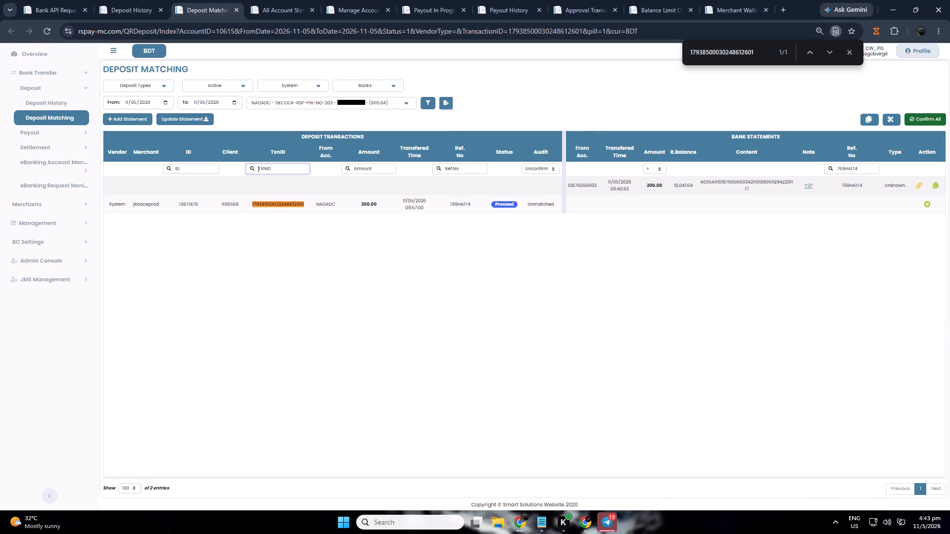
key("ctrl+v")
left_click(320, 201)
left_click(670, 180)
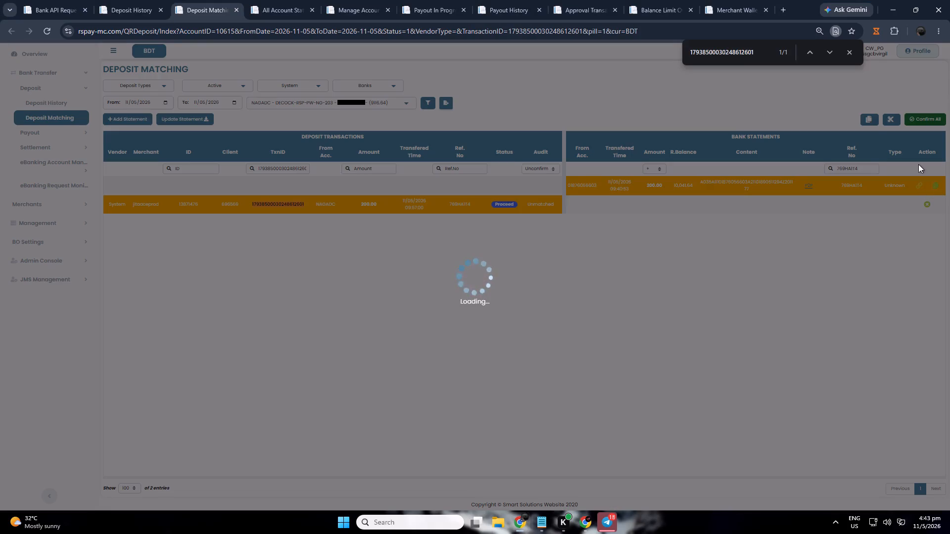
left_click(849, 60)
left_click(936, 186)
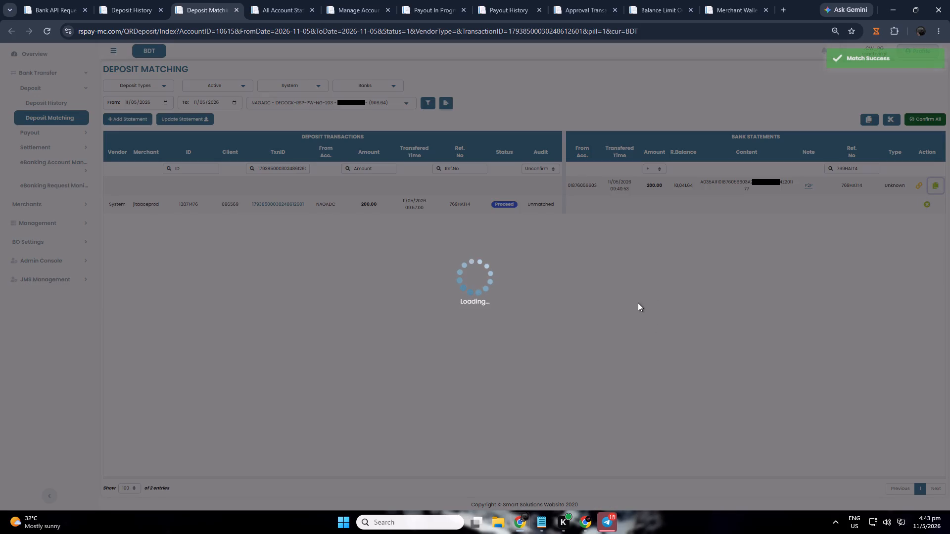
left_click(921, 184)
left_click(520, 107)
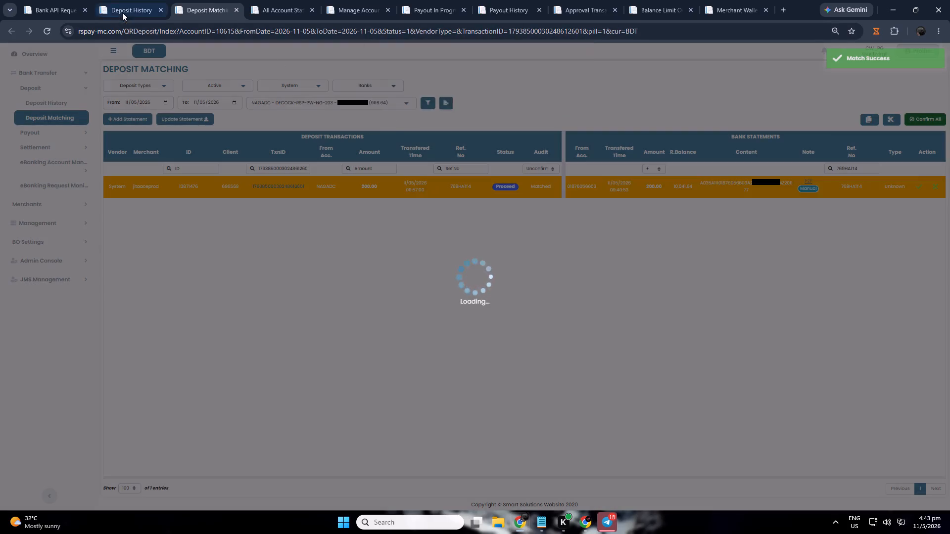
Return to Deposit History, copy the deposit's transaction ID and refresh the search results.
left_click(122, 8)
left_click(417, 152)
left_click(253, 88)
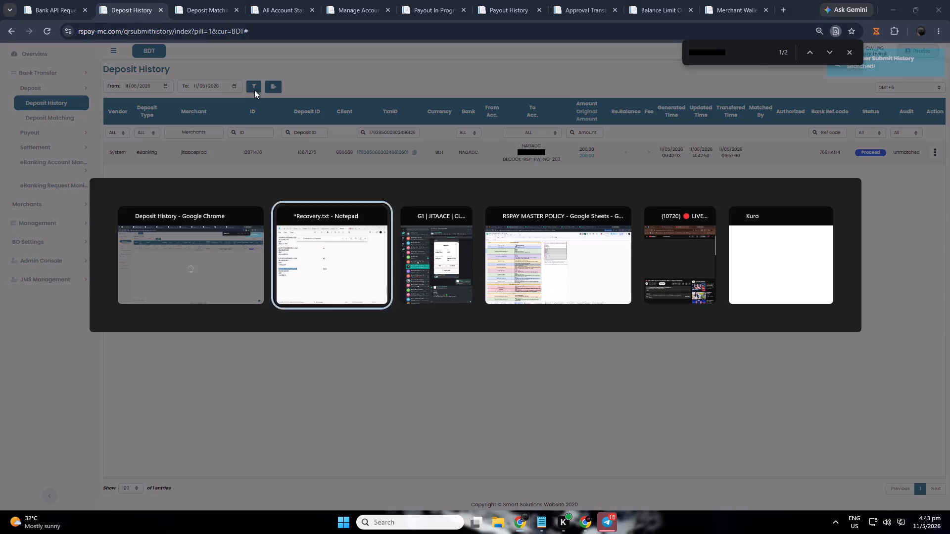
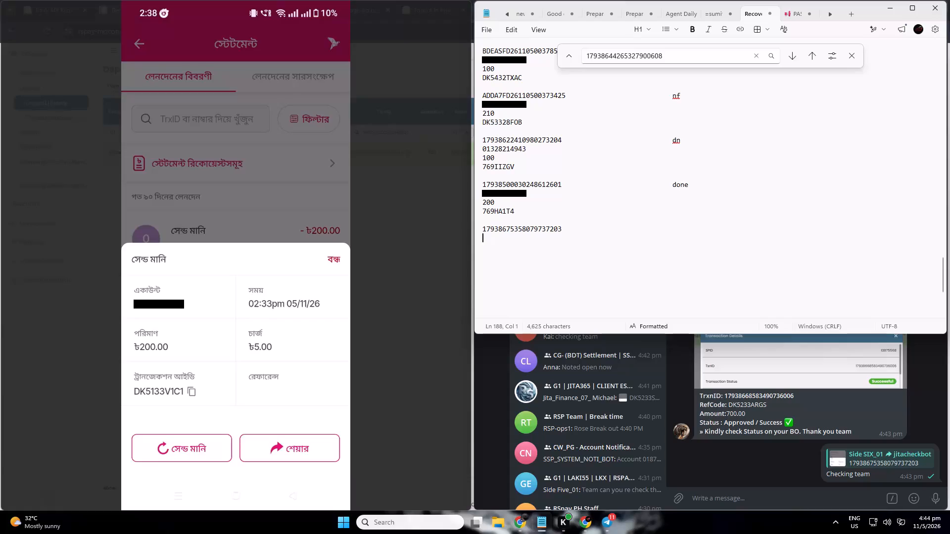
key("ctrl+F3")
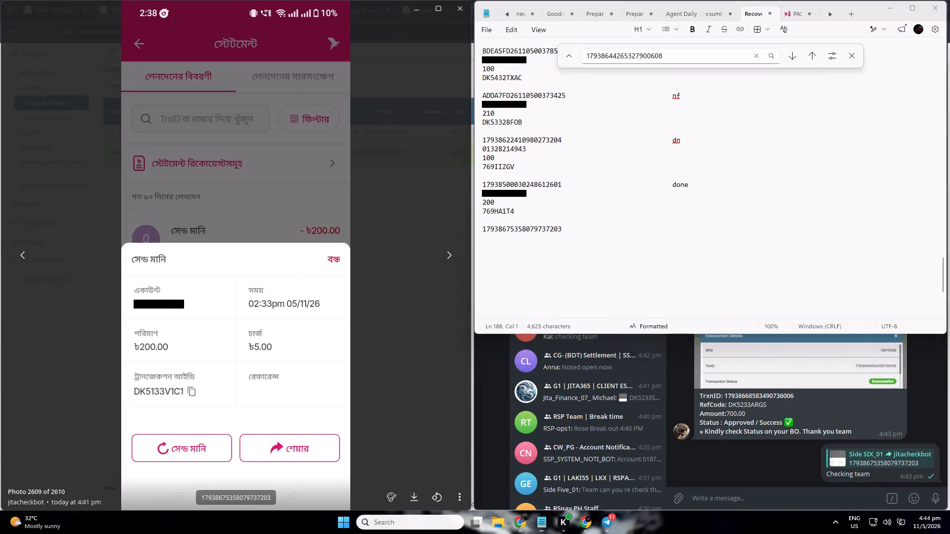
left_click_drag(133, 297, 186, 311)
key("ctrl+v")
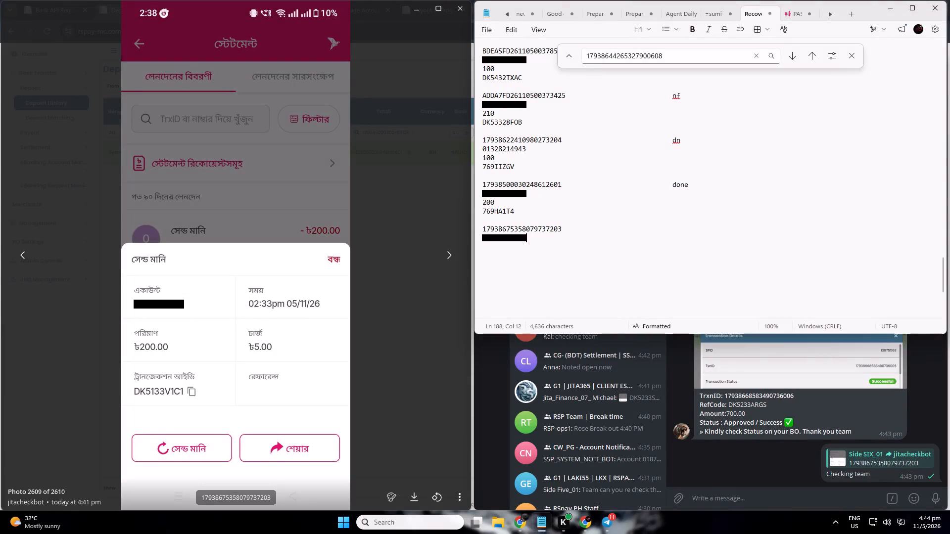
key("Return")
type("200")
key("Return")
key("ctrl+F3")
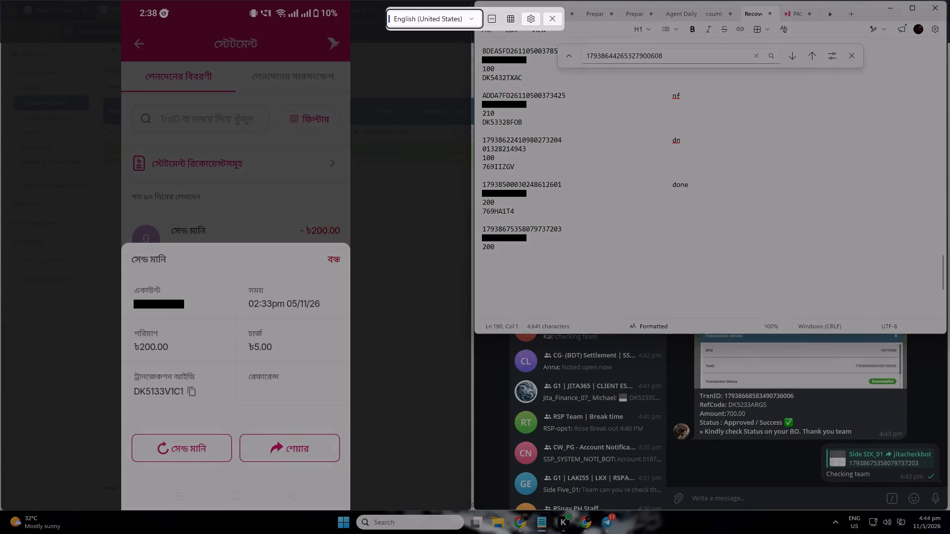
left_click_drag(133, 385, 186, 402)
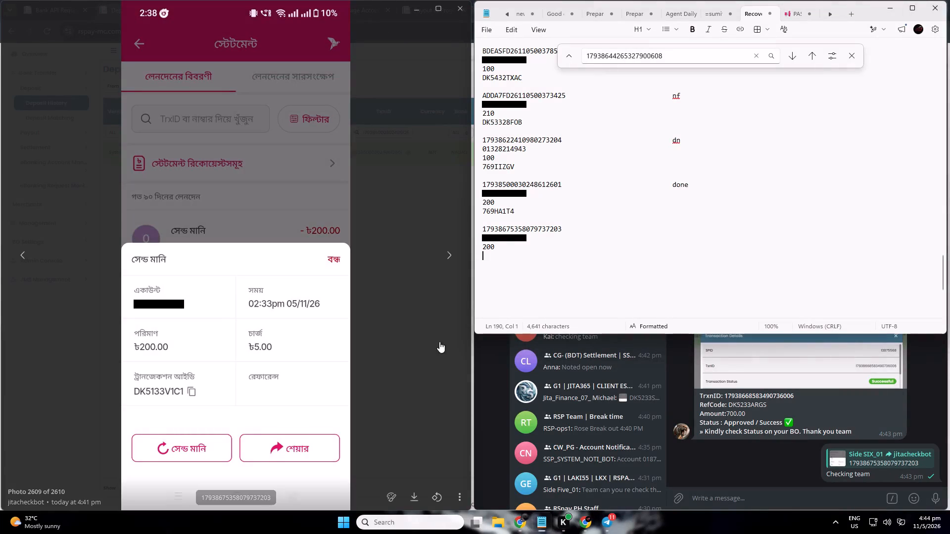
key("ctrl+v")
left_click(514, 256)
key("BackSpace")
key("1")
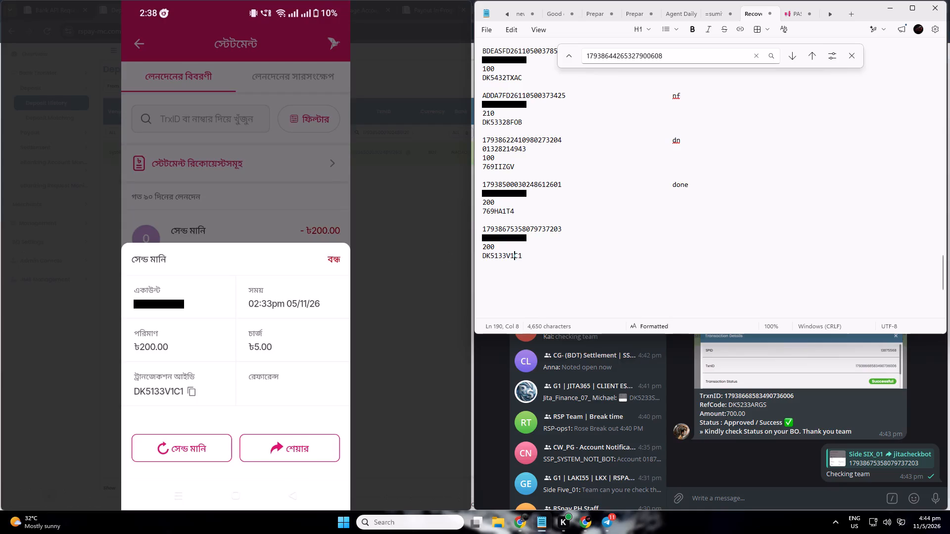
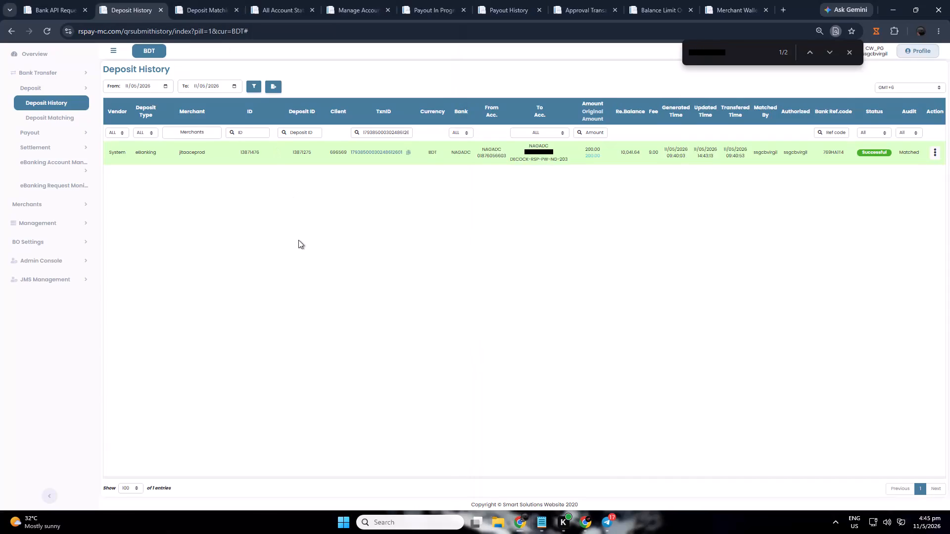
key("ctrl+f")
key("ctrl+v")
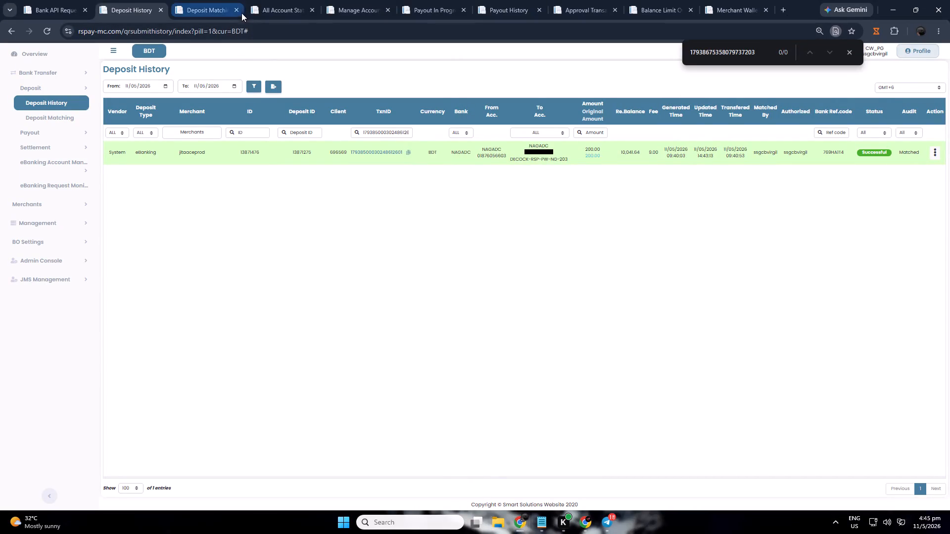
left_click(237, 11)
double_click(388, 133)
key("ctrl+v")
key("alt+Tab")
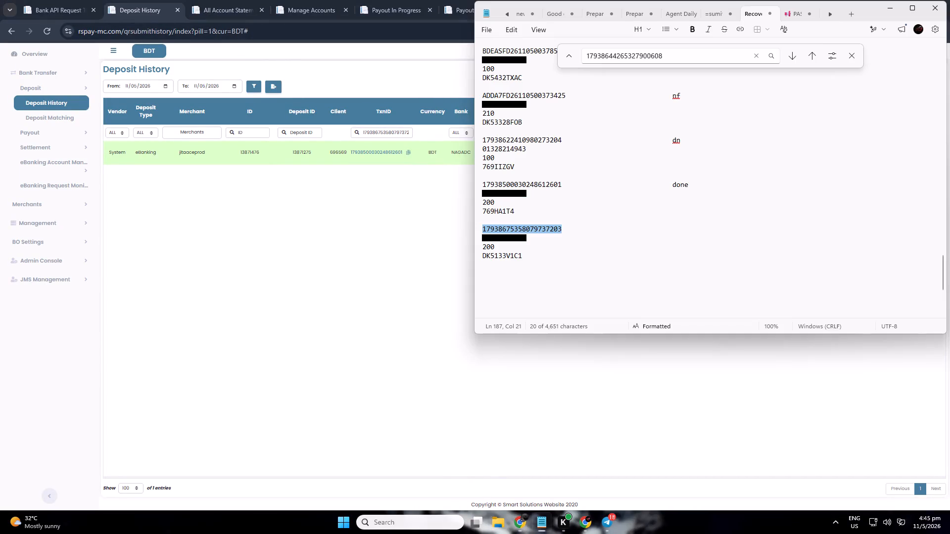
double_click(517, 237)
key("ctrl+c")
left_click(304, 12)
triple_click(797, 96)
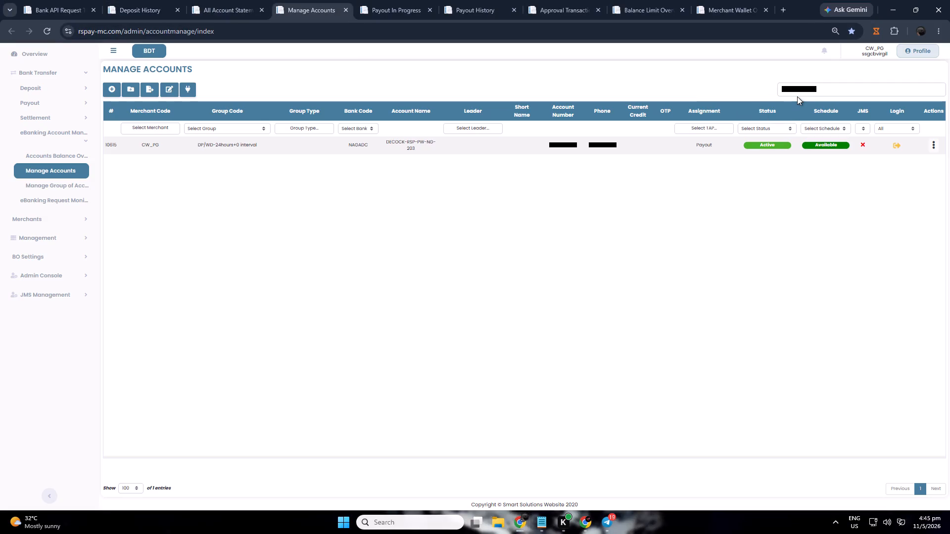
key("ctrl+v")
key("alt+Tab")
triple_click(510, 251)
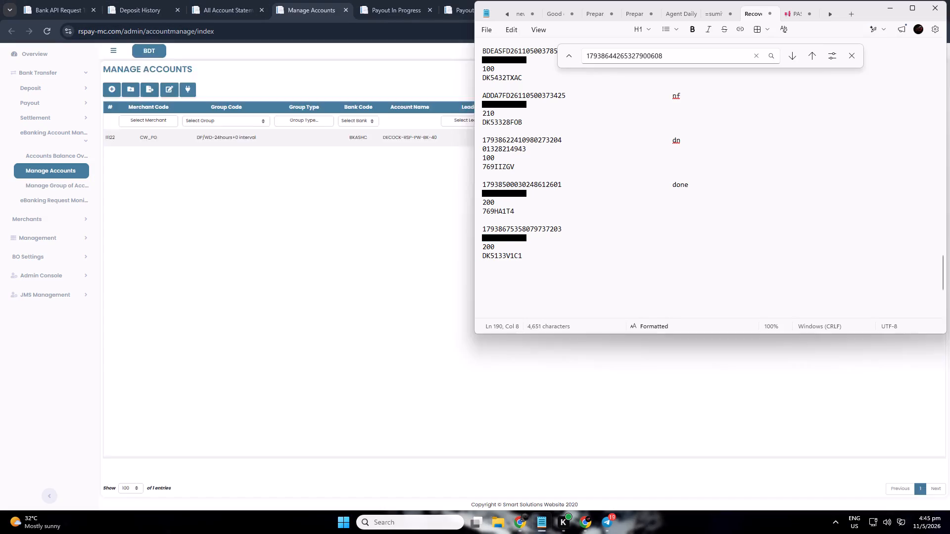
key("ctrl+c")
left_click(381, 249)
left_click(214, 4)
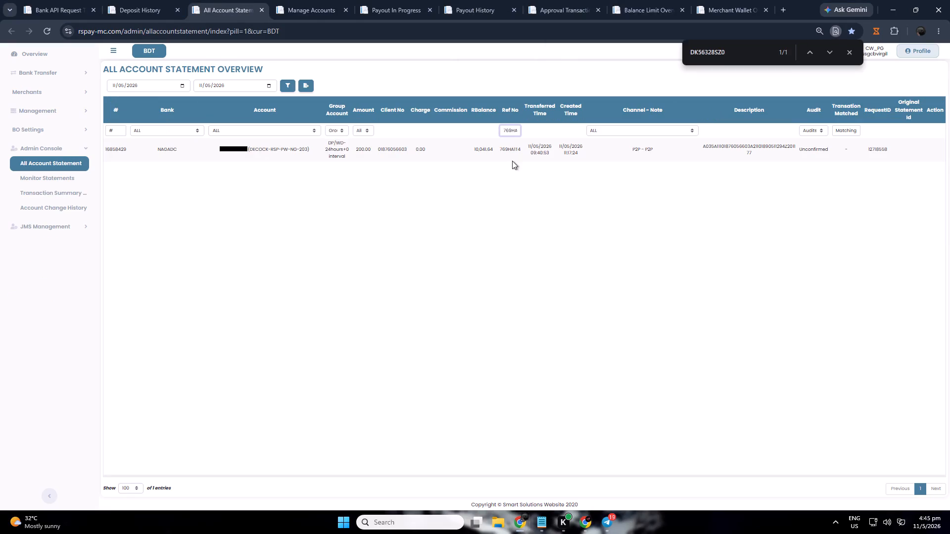
left_click(514, 128)
left_click(291, 87)
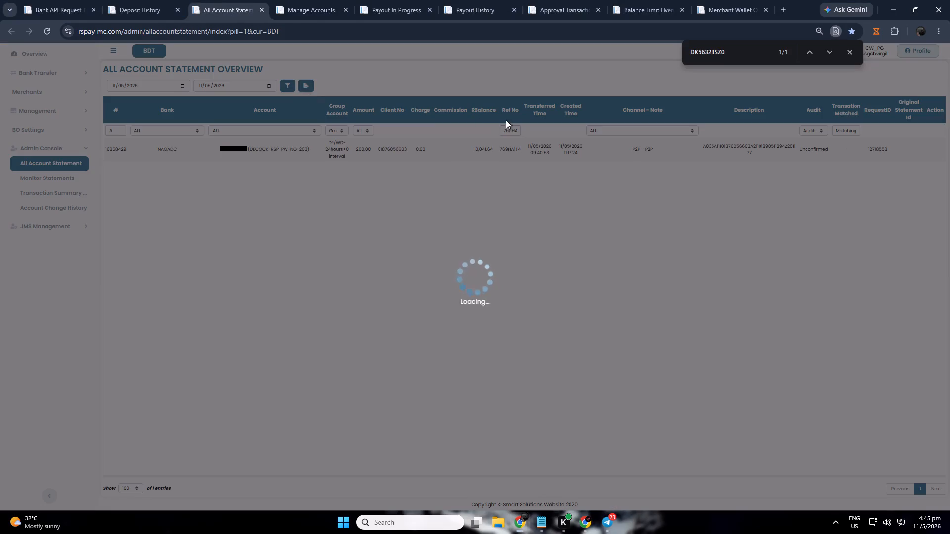
double_click(510, 129)
key("ctrl+v")
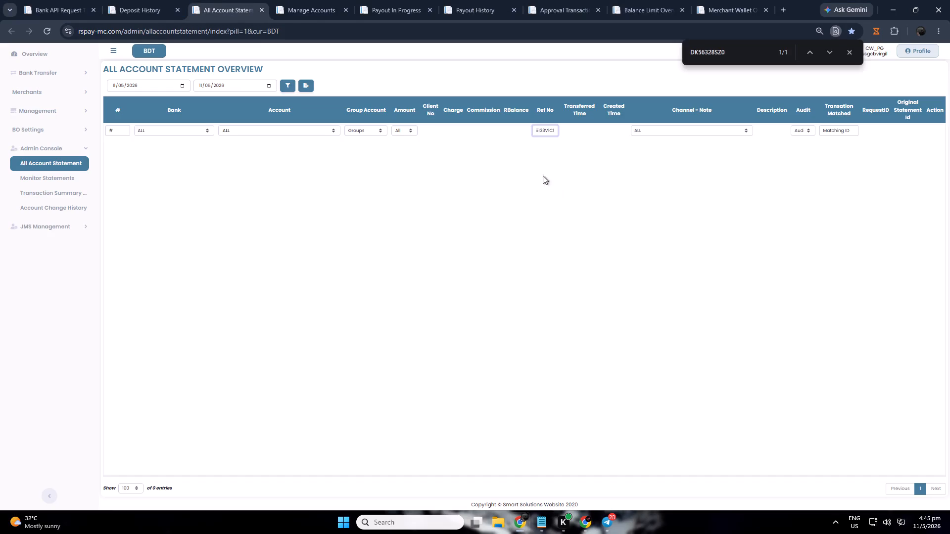
left_click(58, 7)
left_click(56, 126)
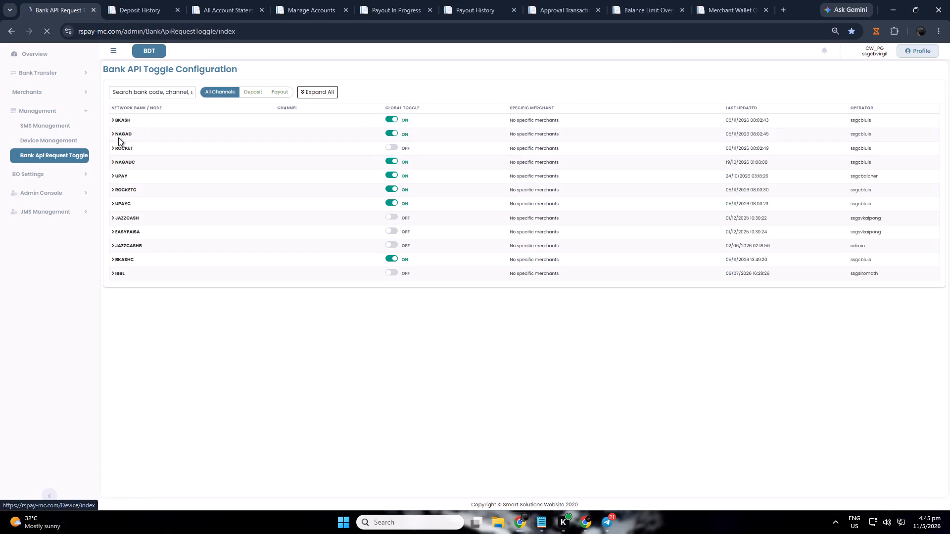
left_click(244, 88)
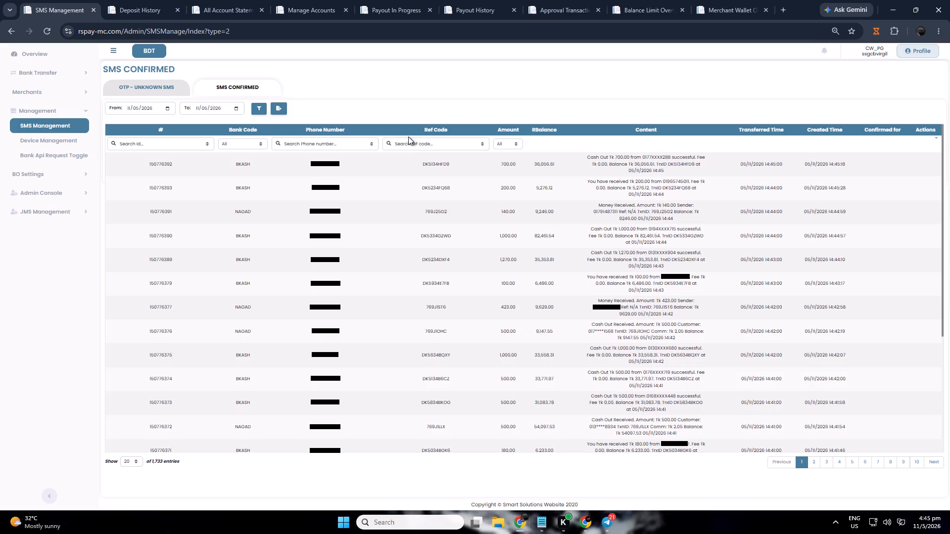
left_click(427, 147)
key("ctrl+v")
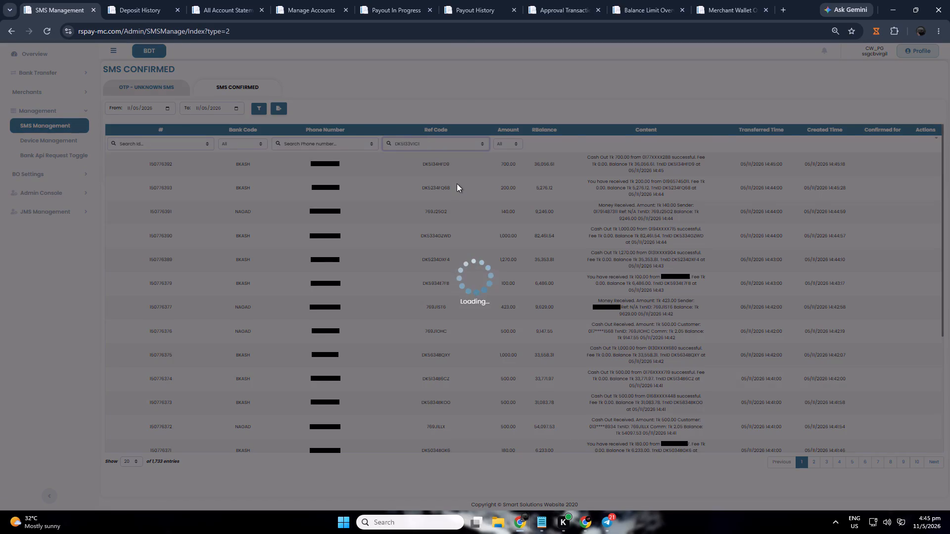
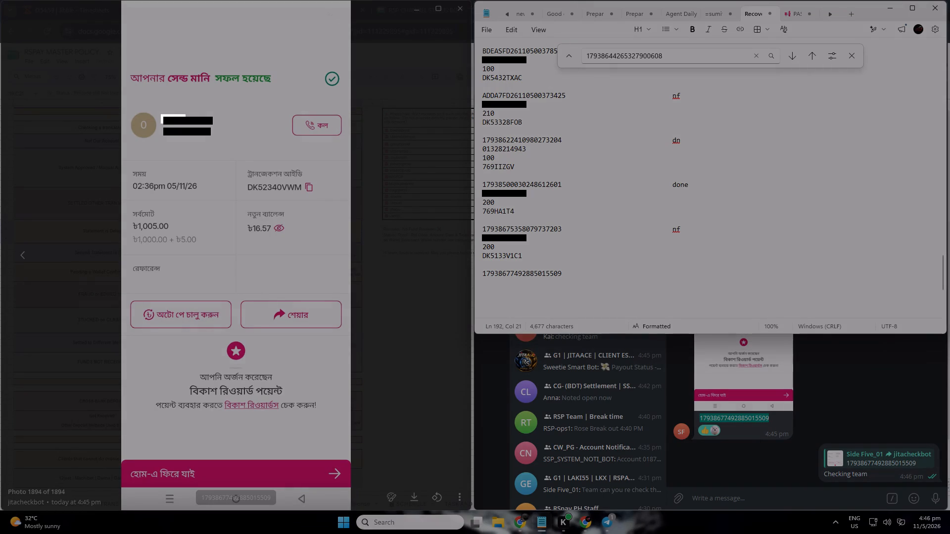
left_click_drag(192, 125, 218, 125)
key("Return")
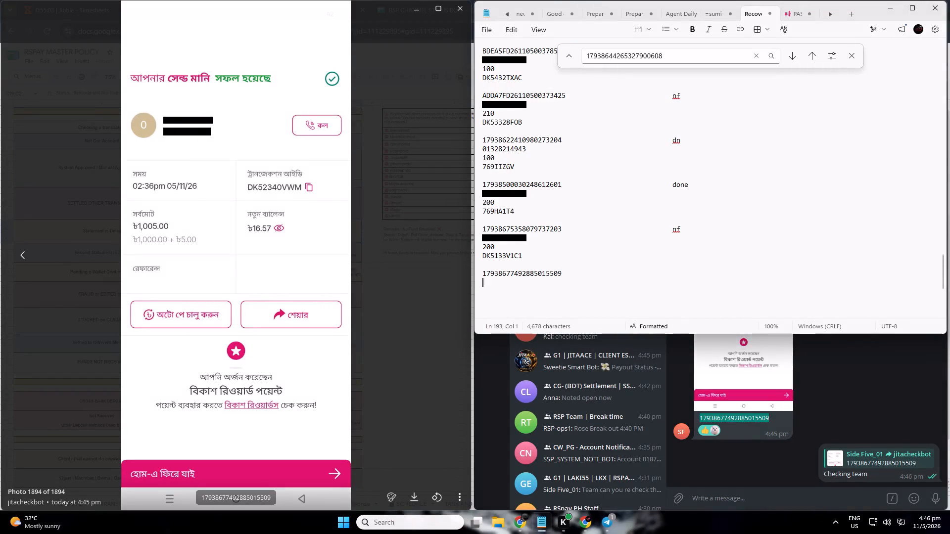
key("ctrl+v")
key("Return")
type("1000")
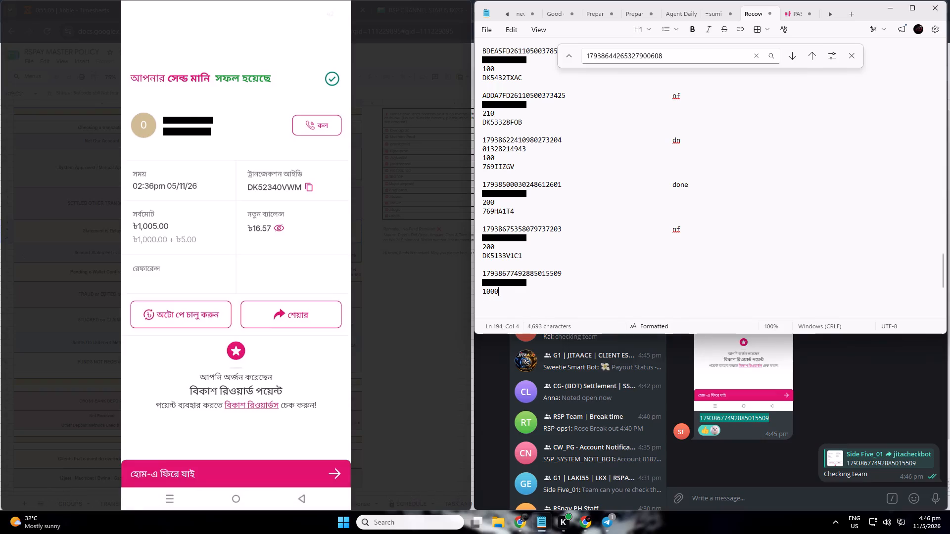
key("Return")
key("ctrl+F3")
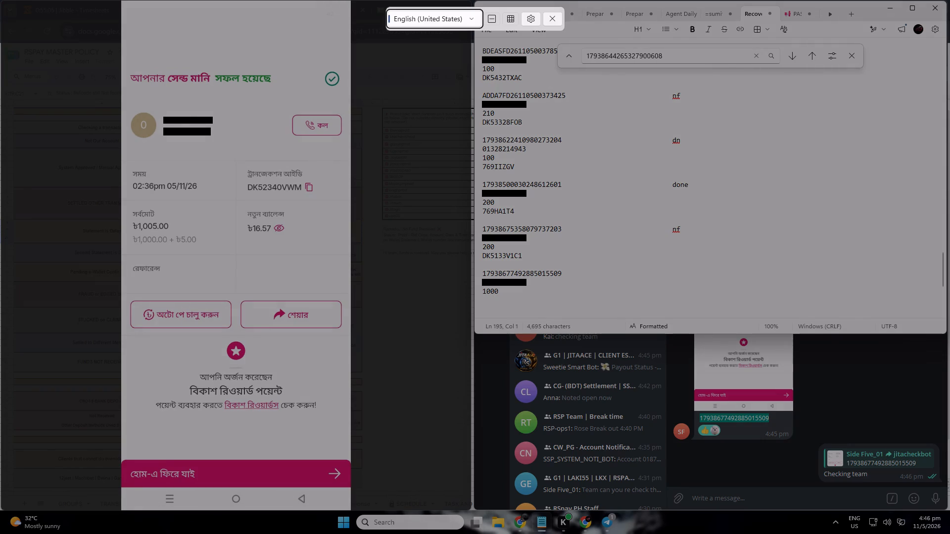
left_click_drag(243, 181, 303, 192)
key("ctrl+v")
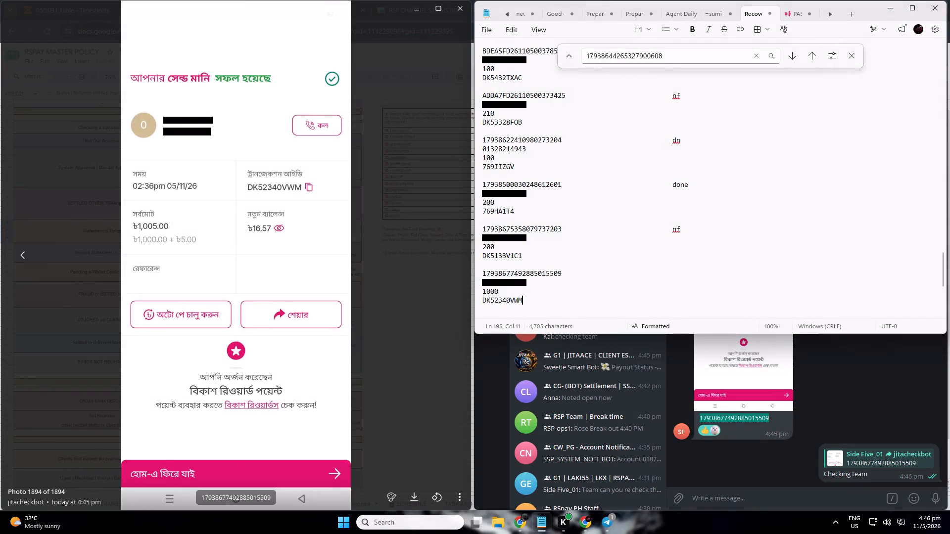
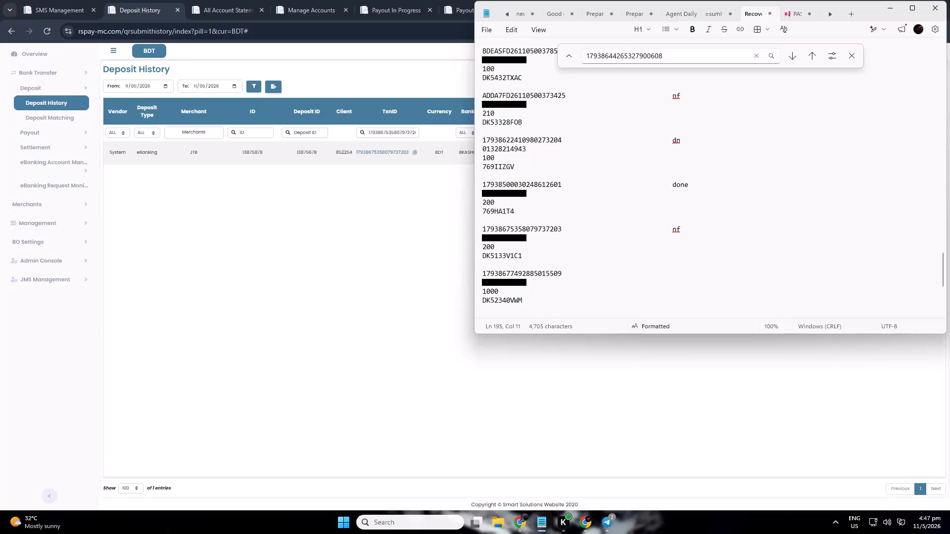
double_click(544, 272)
key("ctrl+c")
left_click(273, 234)
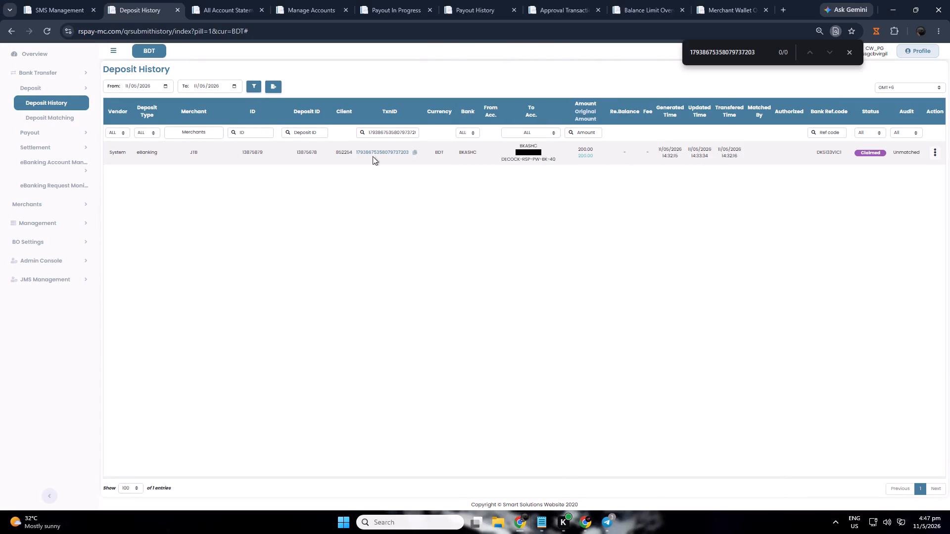
double_click(387, 135)
key("ctrl+v")
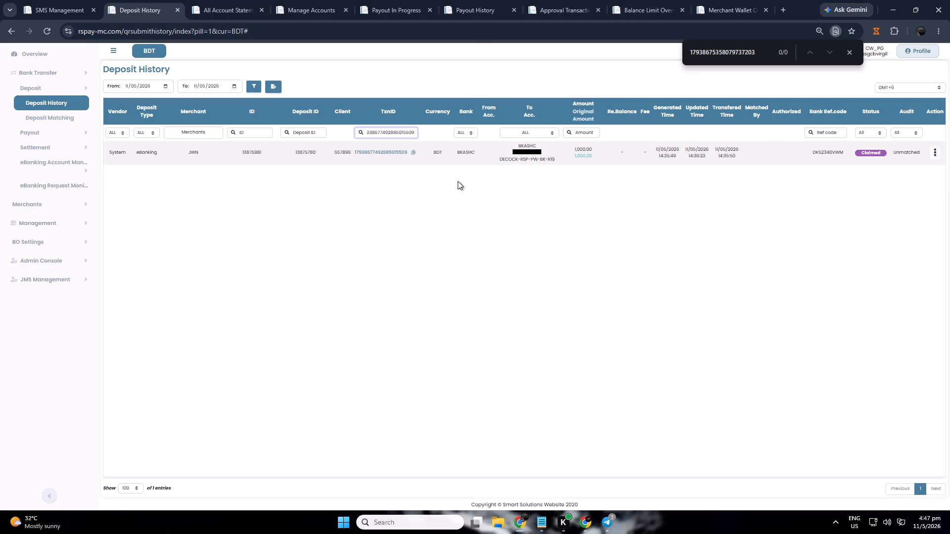
key("alt+Tab")
double_click(519, 283)
key("ctrl+c")
left_click(321, 12)
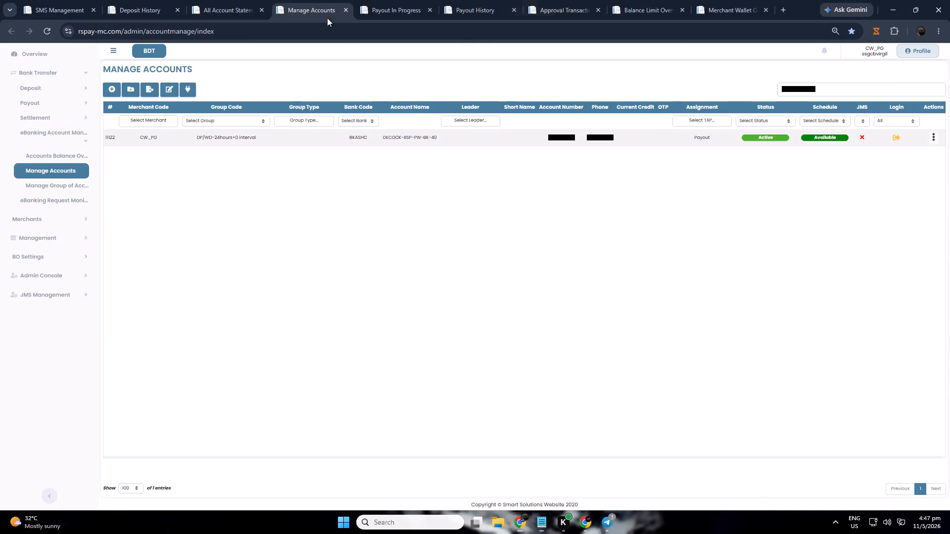
double_click(797, 91)
key("ctrl+v")
key("alt+Tab")
double_click(513, 301)
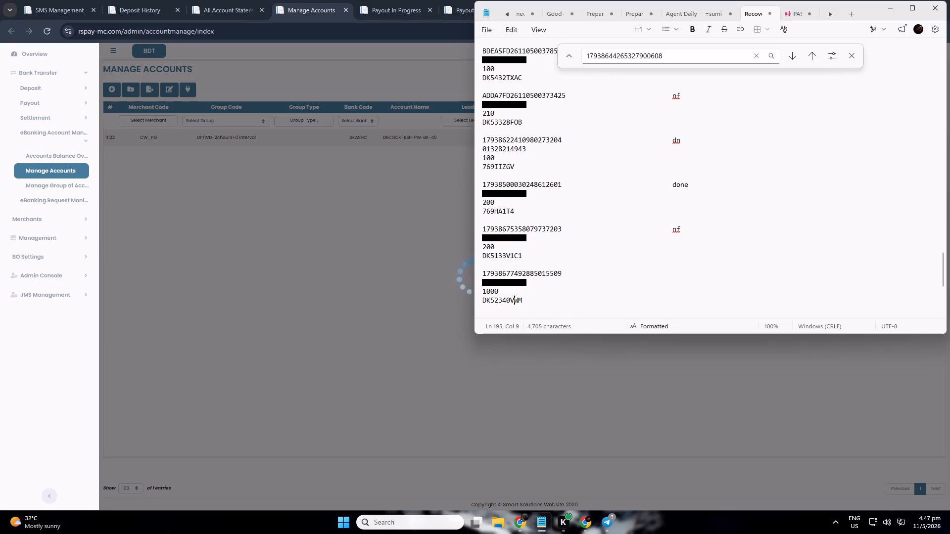
key("ctrl+c")
left_click(366, 276)
left_click(229, 8)
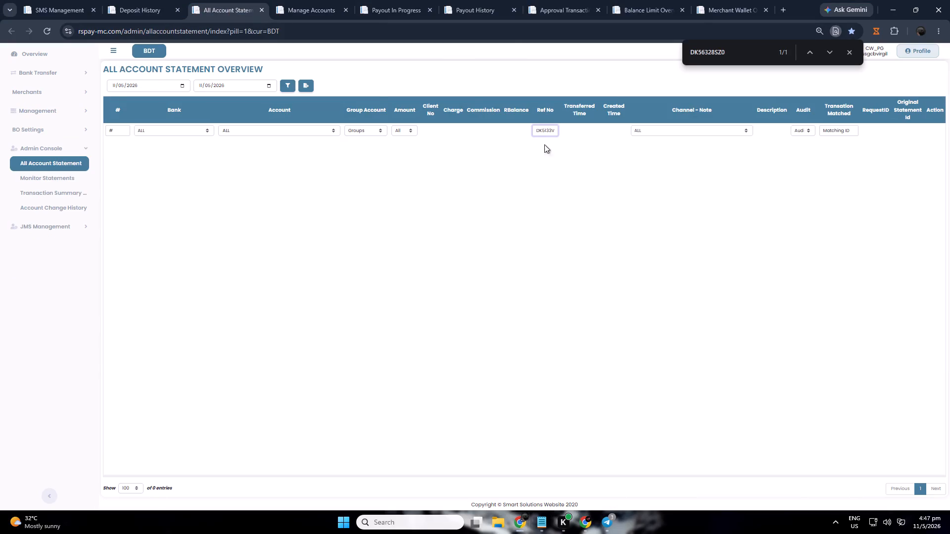
double_click(539, 131)
key("ctrl+v")
Switch from the account statement overview to another open window.
key("alt+Tab")
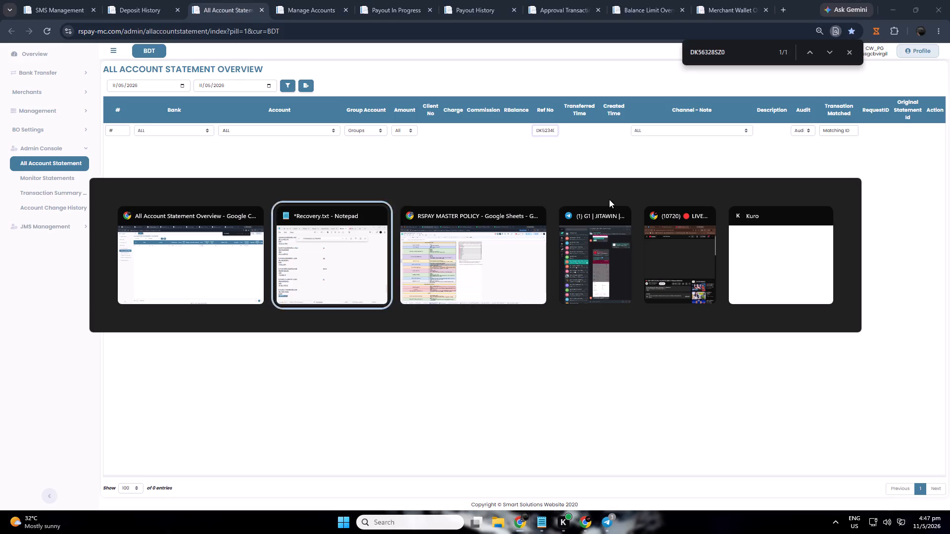
key("alt+Tab")
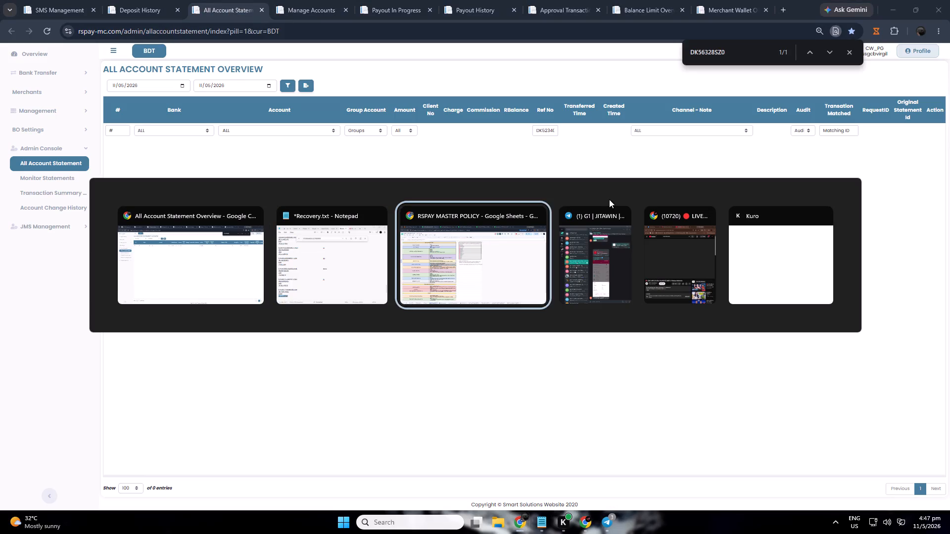
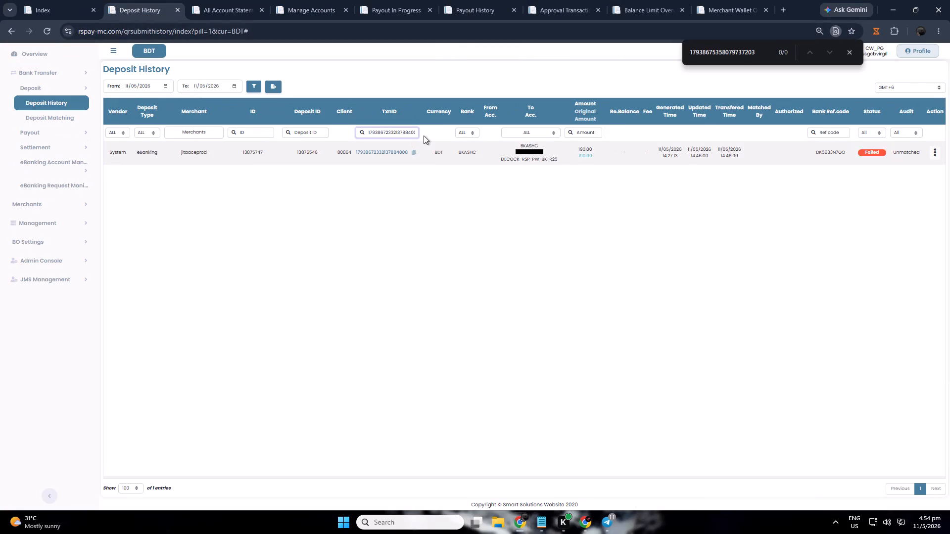
double_click(406, 134)
key("ctrl+v")
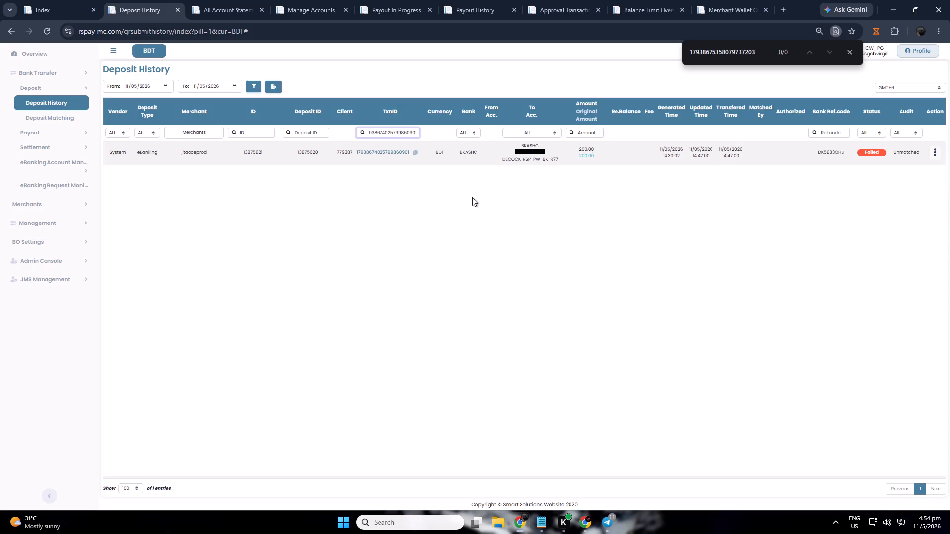
key("alt+Tab")
double_click(515, 212)
key("ctrl+c")
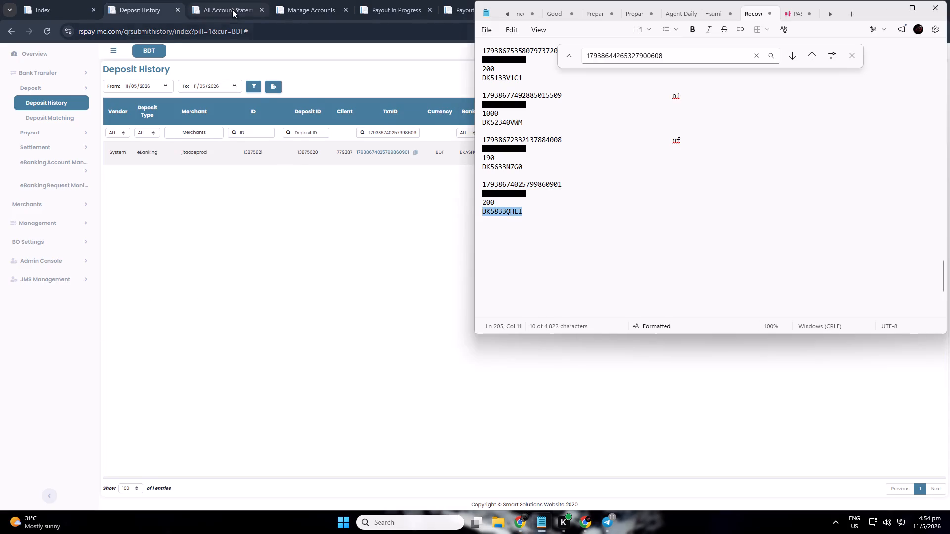
left_click(232, 9)
double_click(548, 134)
key("ctrl+v")
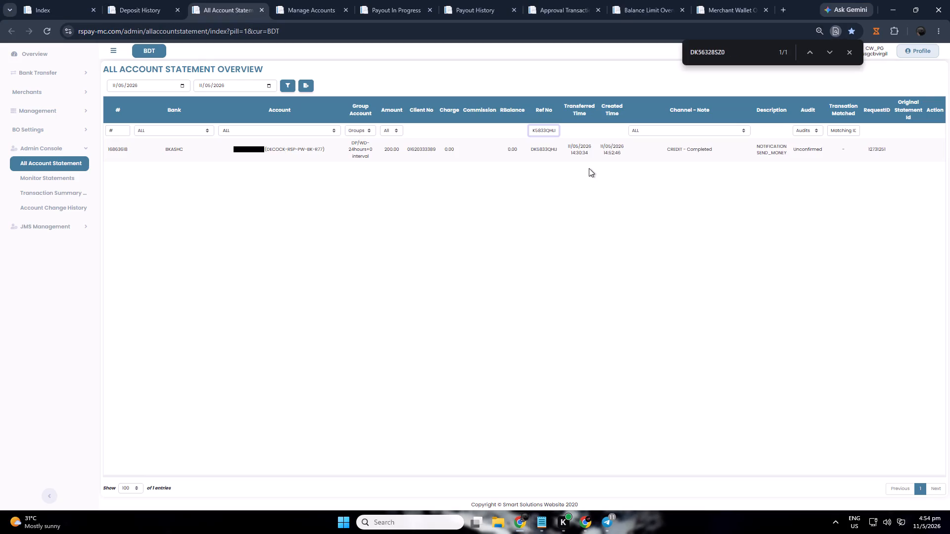
left_click(134, 9)
left_click(389, 152)
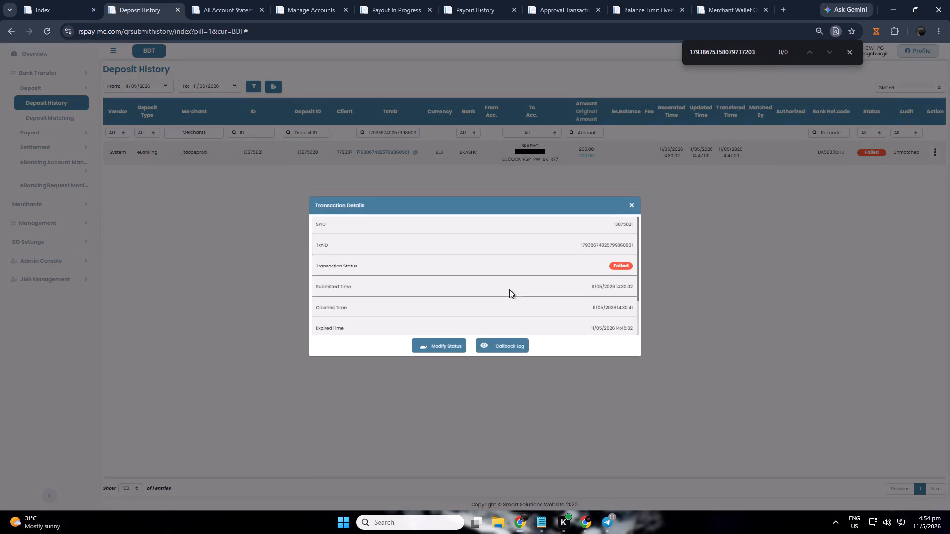
left_click(444, 347)
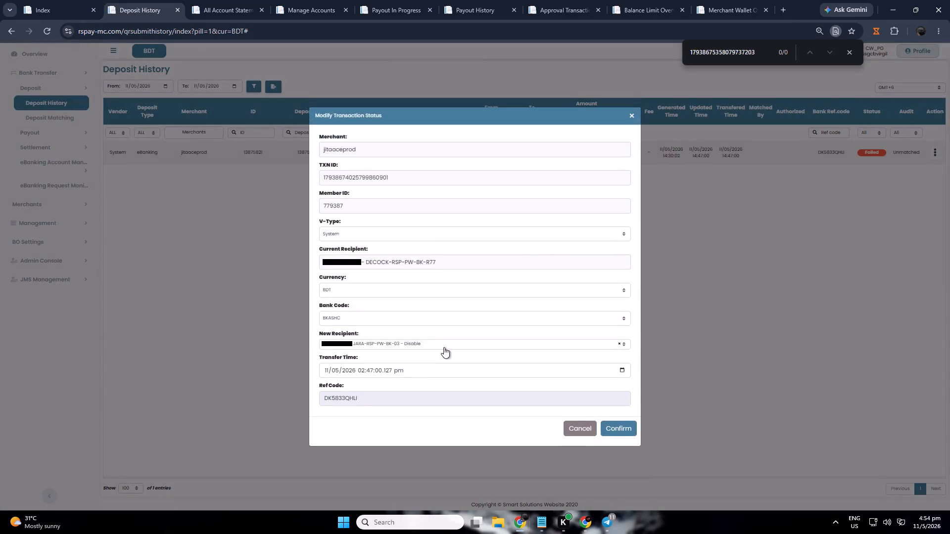
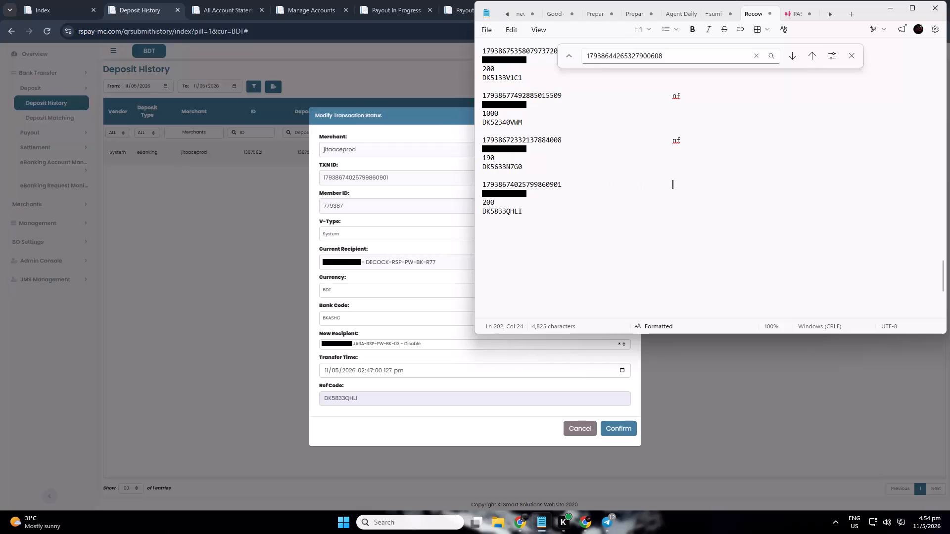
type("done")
Check the form's TXN ID and current recipient against the deposit ID and account number in the notes.
double_click(516, 181)
key("ctrl+c")
left_click(445, 414)
key("ctrl+f")
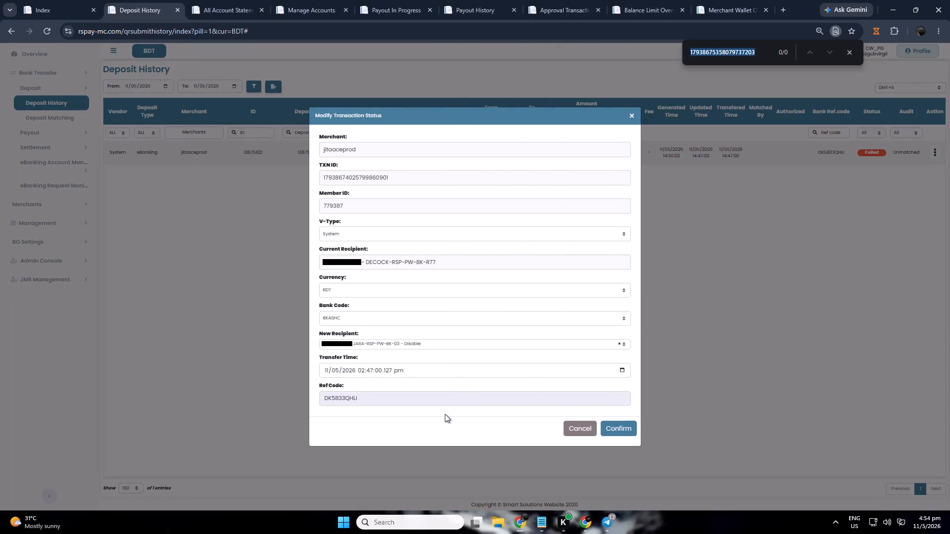
key("ctrl+v")
key("alt+Tab")
double_click(514, 192)
key("ctrl+c")
left_click(415, 421)
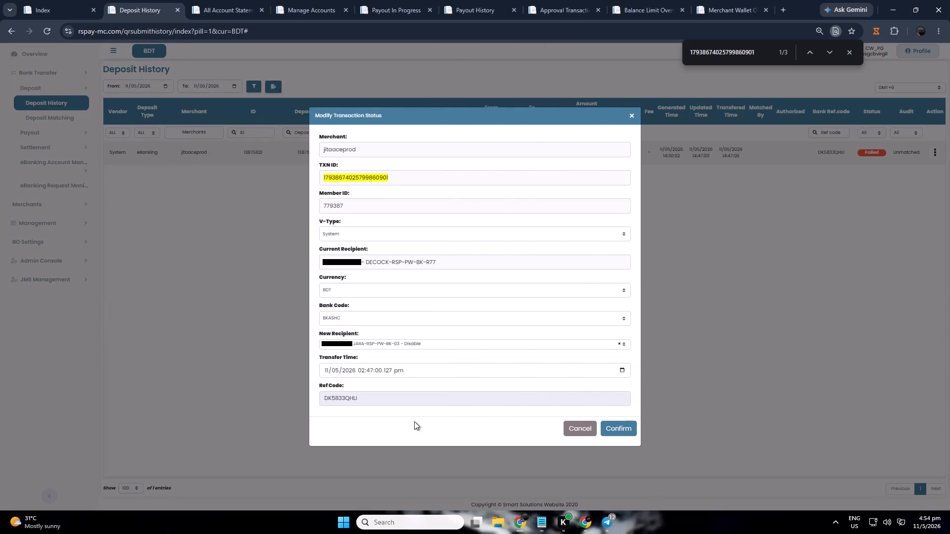
key("ctrl+f")
key("ctrl+v")
left_click(373, 340)
left_click(374, 361)
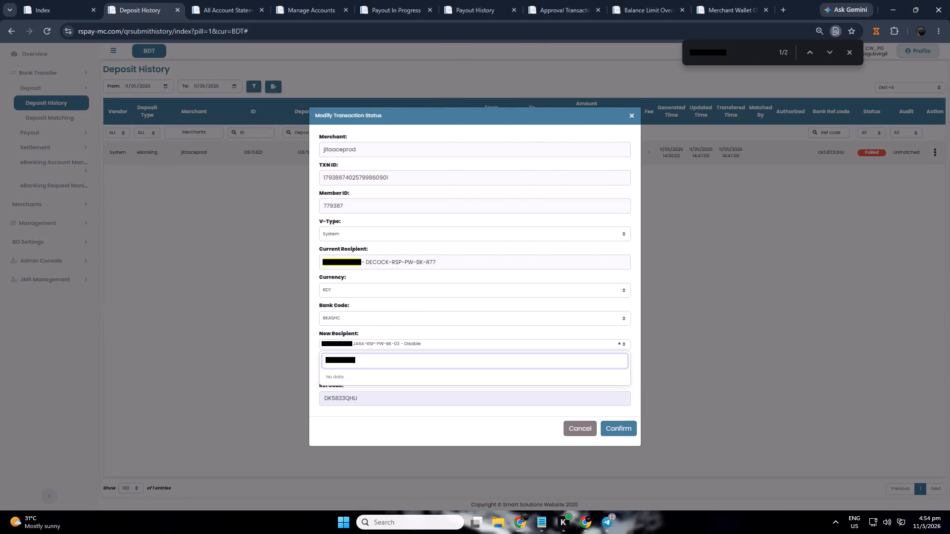
key("BackSpace")
key("BackSpace")
key("BackSpace")
key("BackSpace")
key("BackSpace")
key("BackSpace")
key("BackSpace")
key("BackSpace")
key("BackSpace")
key("BackSpace")
key("BackSpace")
key("BackSpace")
key("BackSpace")
key("BackSpace")
key("BackSpace")
key("ctrl+v")
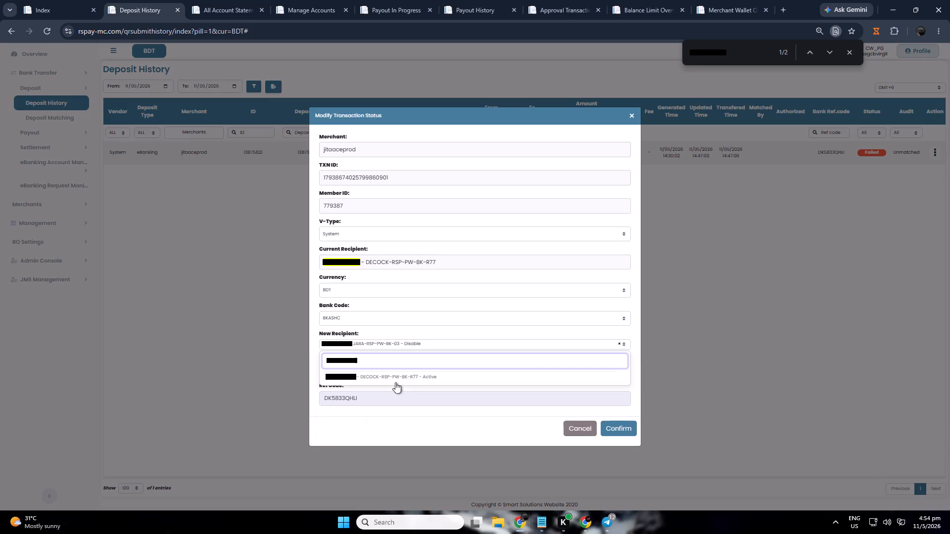
left_click(394, 377)
key("alt+Tab")
double_click(511, 214)
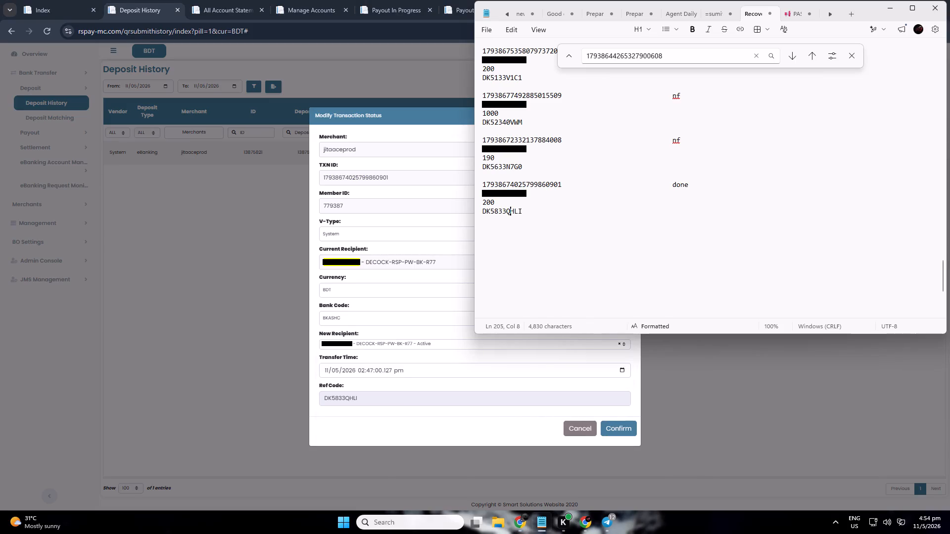
key("ctrl+c")
key("ctrl+c")
left_click(466, 426)
key("ctrl+f")
key("ctrl+v")
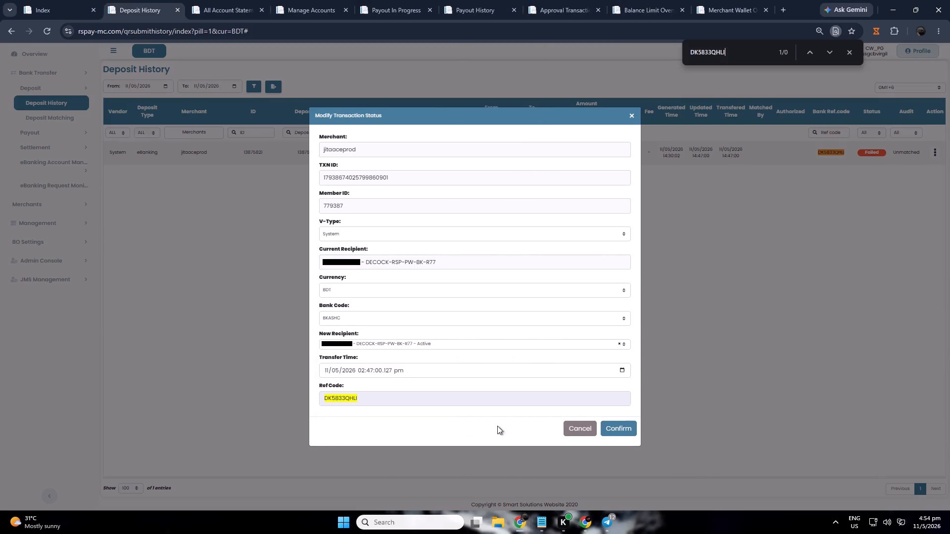
left_click(612, 428)
left_click(933, 149)
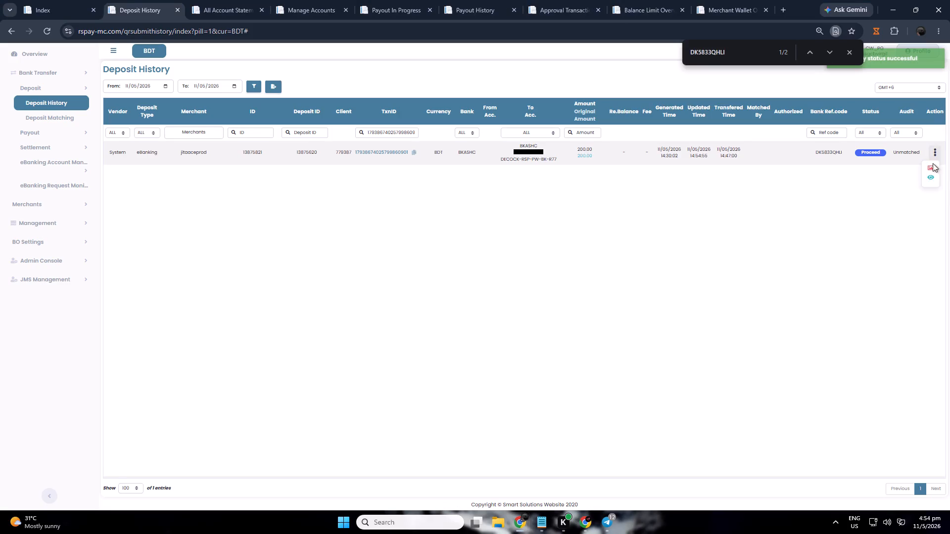
left_click(933, 178)
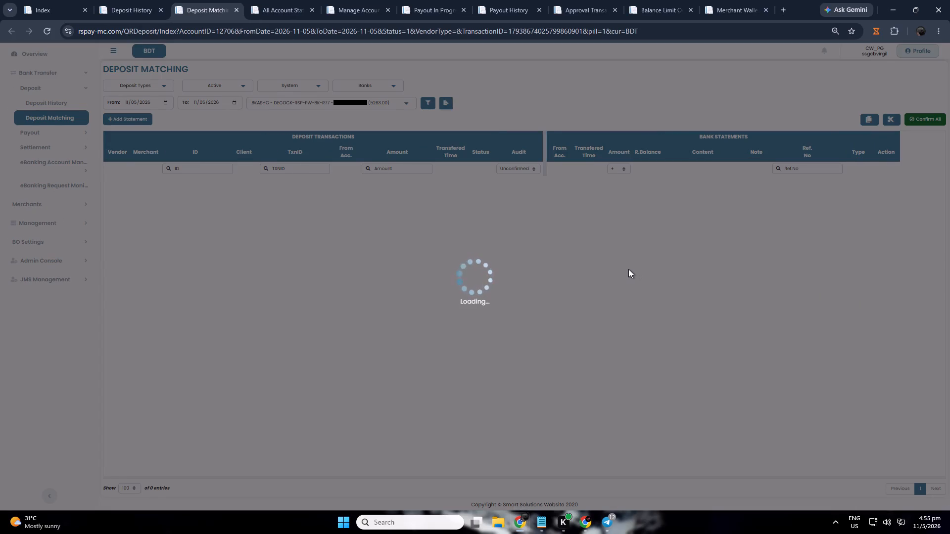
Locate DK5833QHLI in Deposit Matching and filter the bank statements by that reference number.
left_click(575, 281)
key("ctrl+f")
key("ctrl+v")
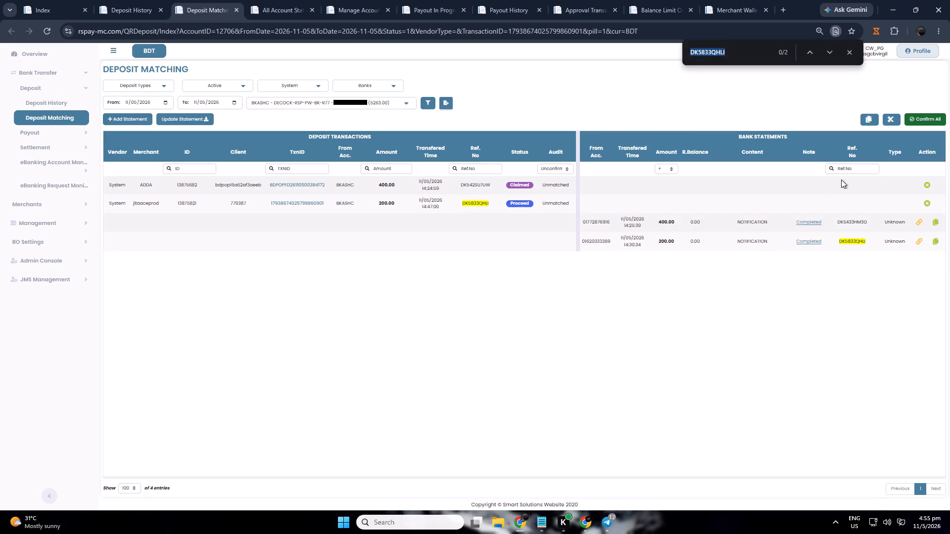
left_click(845, 173)
key("ctrl+v")
Check the Deposit Matching account against the account number in the notes.
key("alt+Tab")
double_click(512, 194)
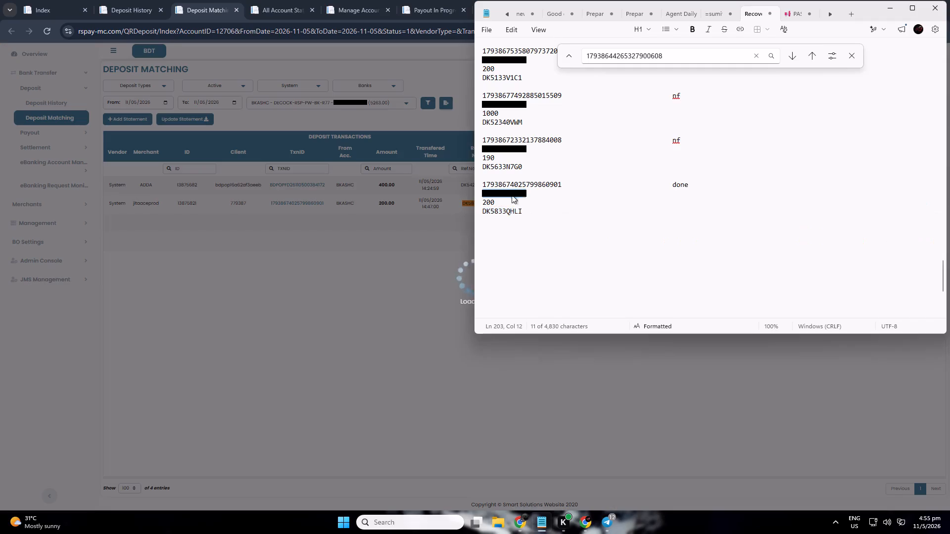
key("ctrl+c")
left_click(399, 345)
key("ctrl+f")
key("ctrl+v")
key("alt+Tab")
double_click(554, 186)
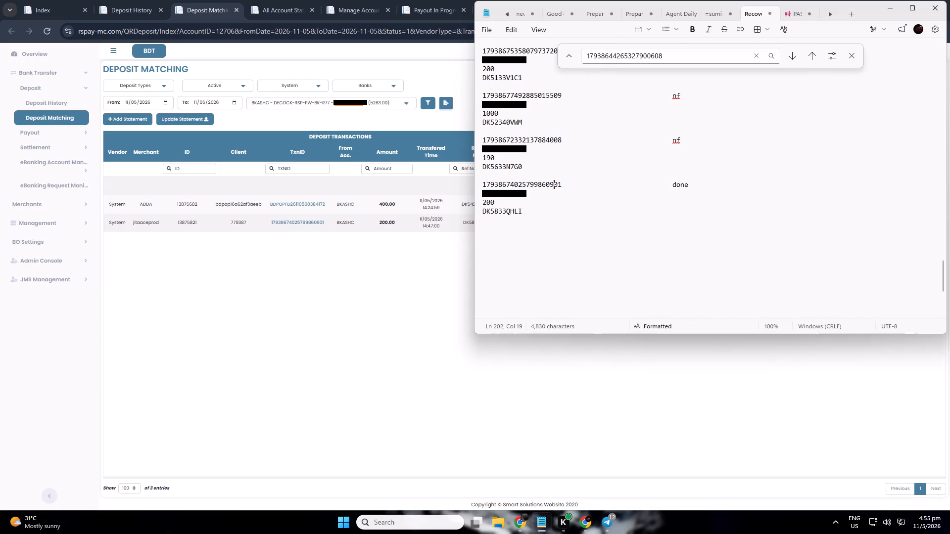
key("ctrl+c")
left_click(404, 338)
key("ctrl+f")
key("ctrl+v")
left_click(308, 169)
key("ctrl+v")
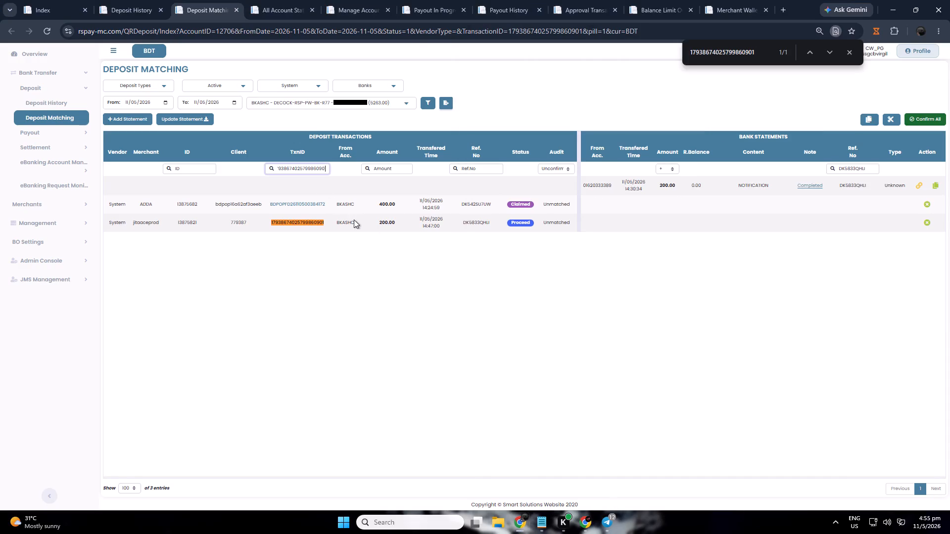
left_click(354, 221)
left_click(708, 189)
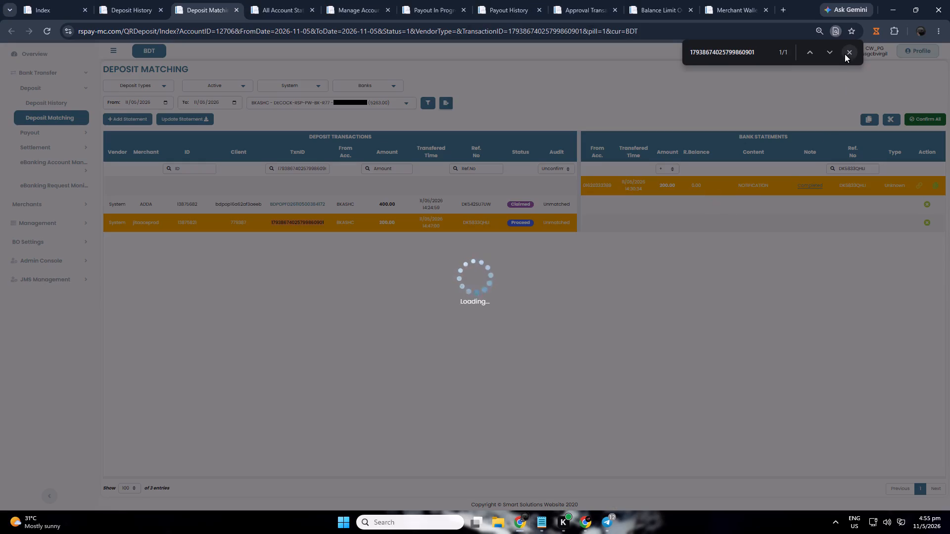
left_click(847, 50)
left_click(624, 326)
key("ctrl+f")
key("ctrl+v")
key("alt+Tab")
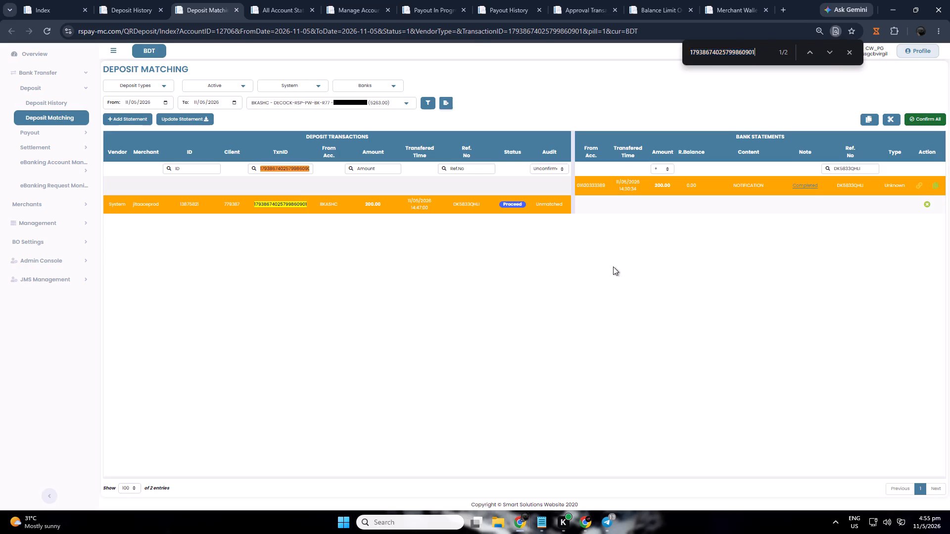
key("alt+Tab")
key("alt+Tab")
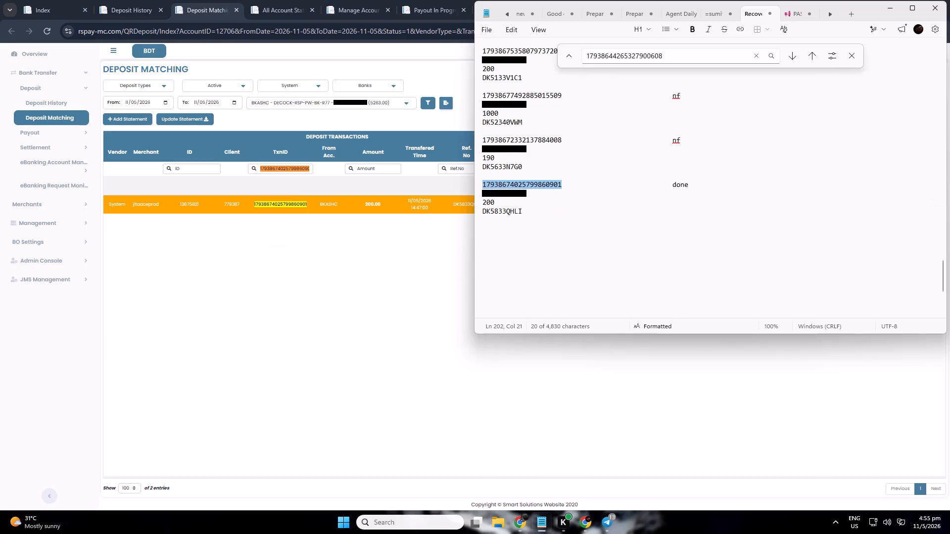
double_click(510, 212)
key("ctrl+c")
left_click(416, 331)
key("ctrl+f")
key("ctrl+v")
left_click(938, 185)
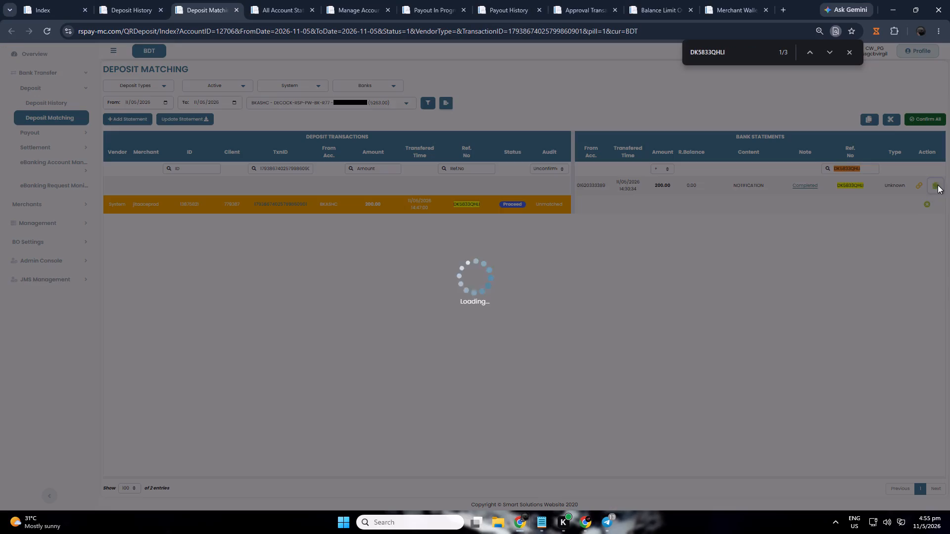
left_click(848, 52)
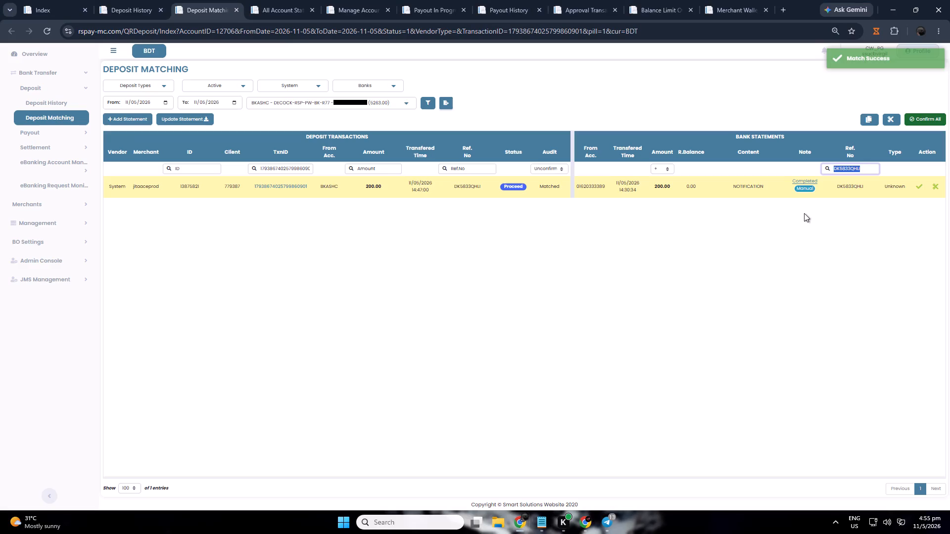
left_click(920, 186)
left_click(530, 99)
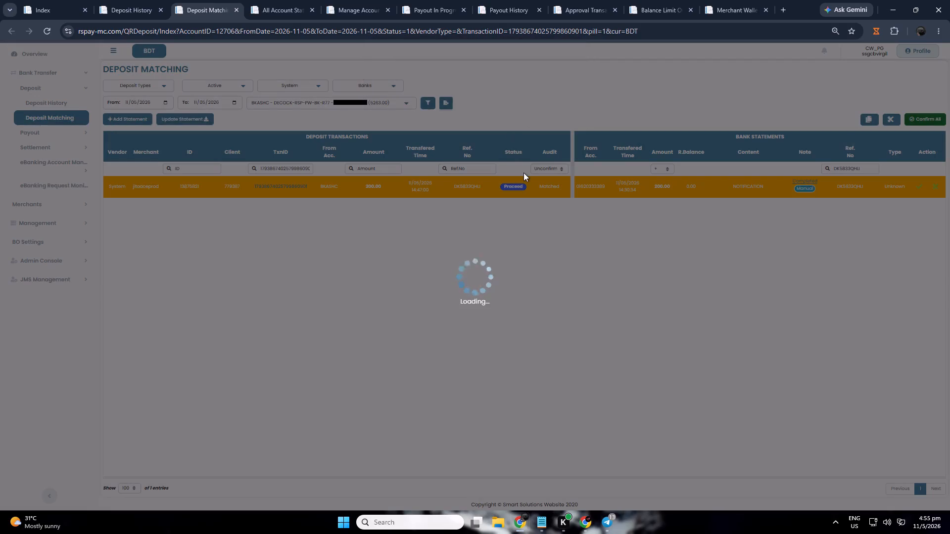
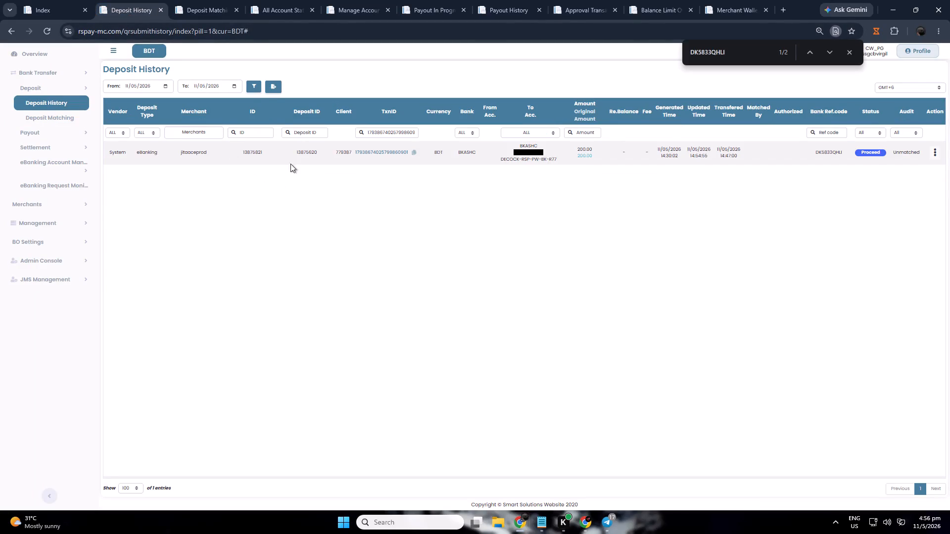
left_click(256, 86)
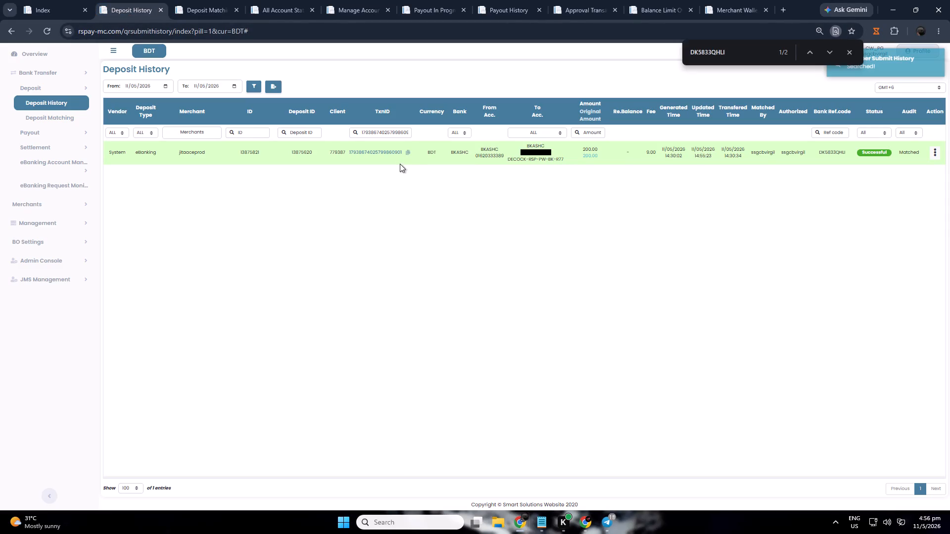
left_click(408, 149)
key("alt+Tab")
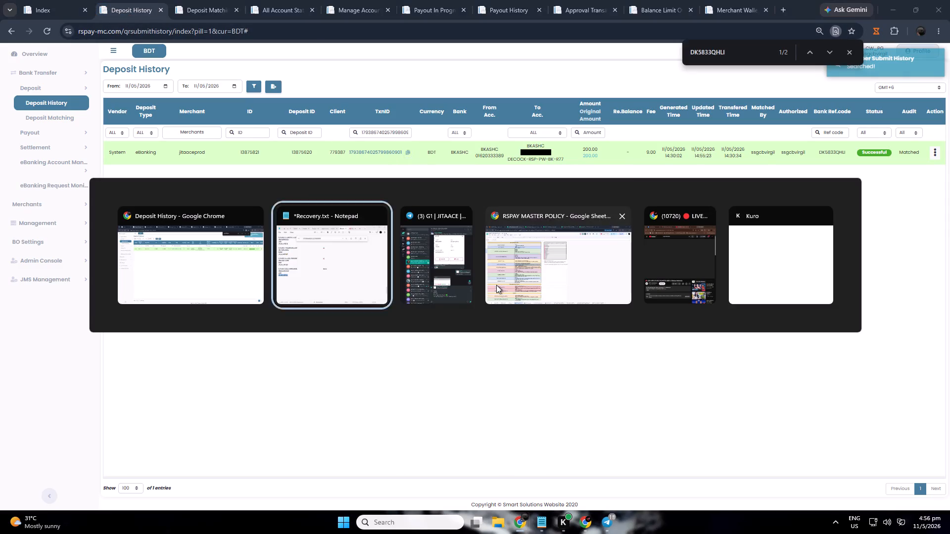
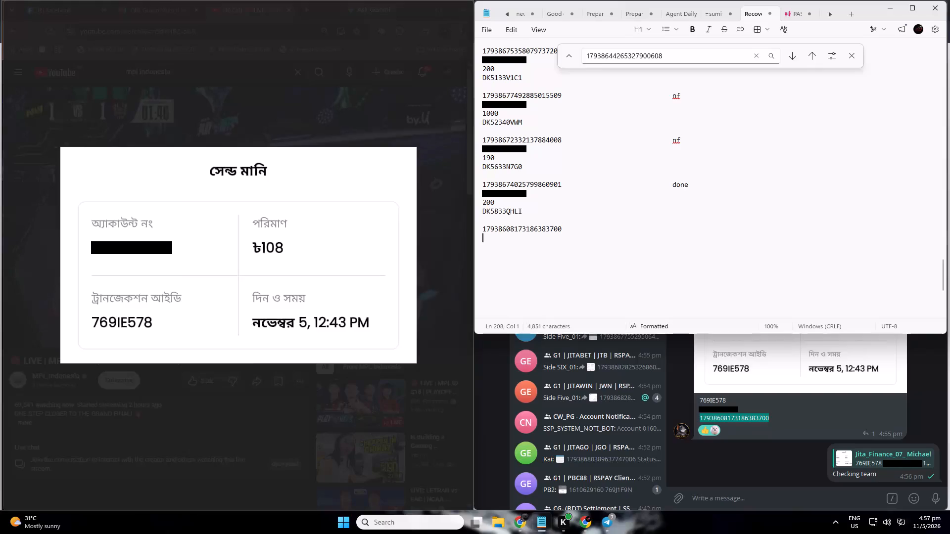
key("ctrl+F3")
left_click(95, 234)
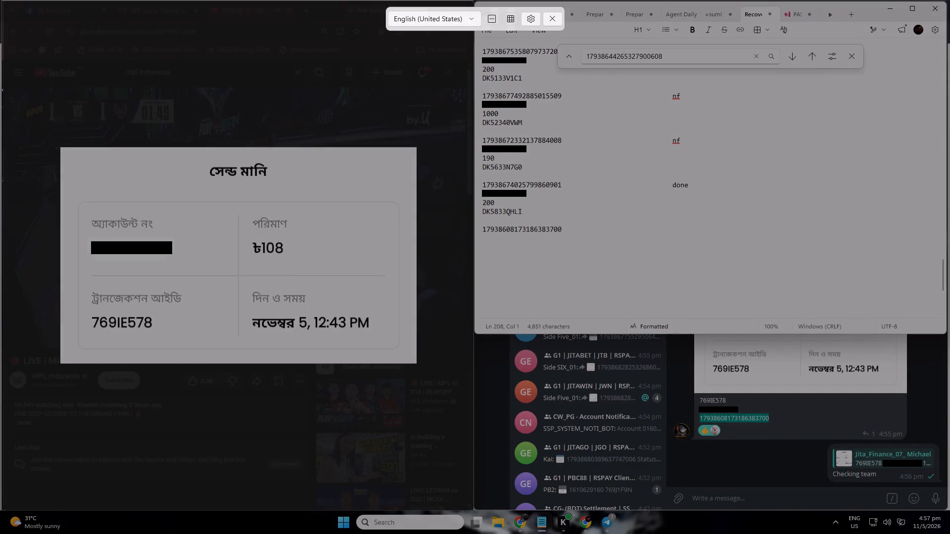
left_click_drag(87, 239, 176, 260)
key("ctrl+v")
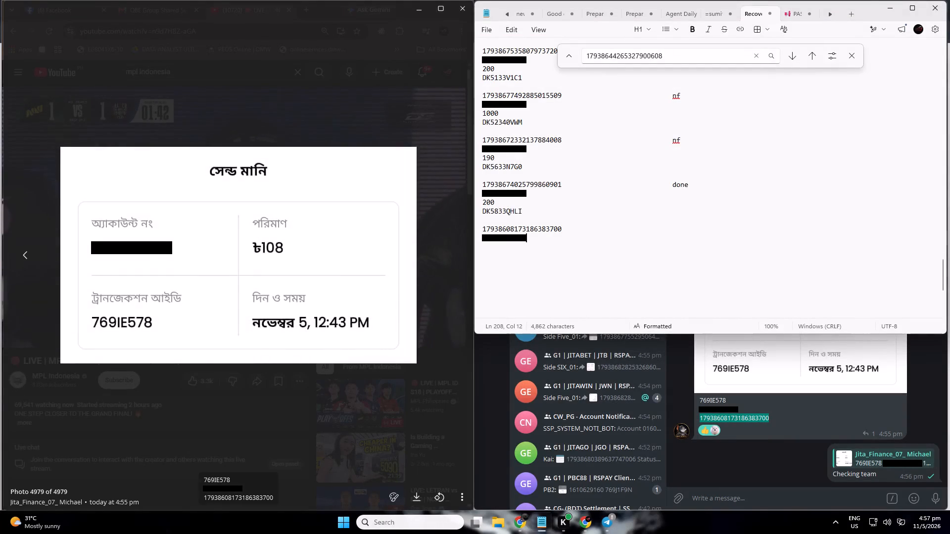
key("Return")
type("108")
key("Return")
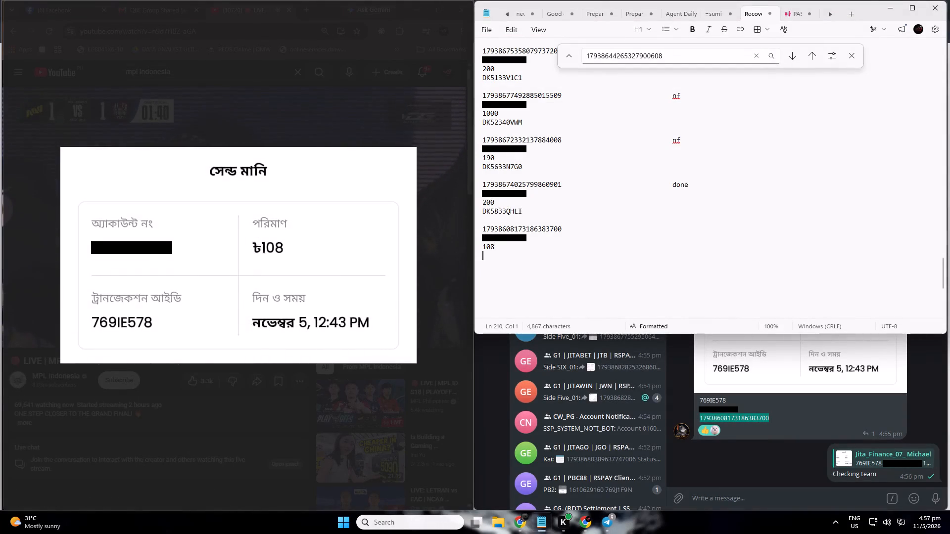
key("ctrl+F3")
left_click_drag(87, 312, 165, 332)
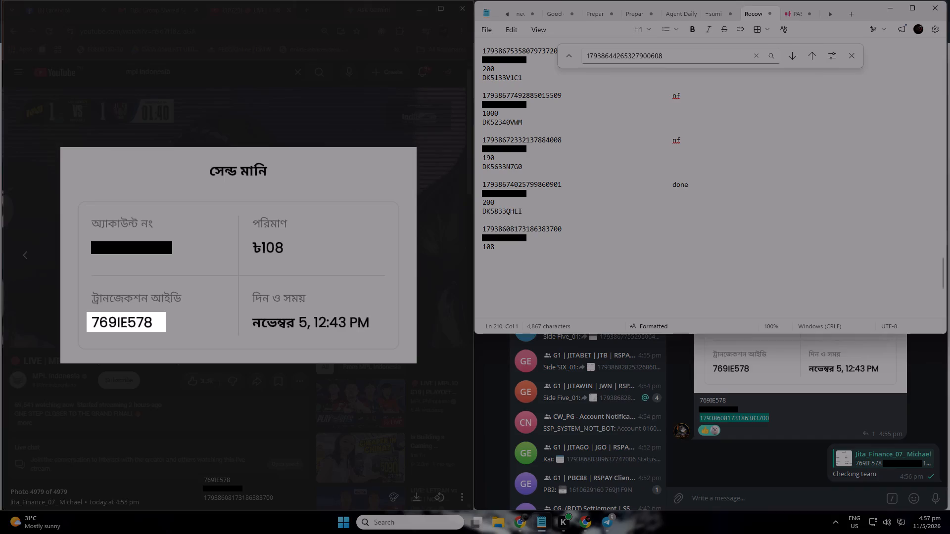
left_click_drag(165, 332, 165, 331)
key("ctrl+v")
left_click(499, 256)
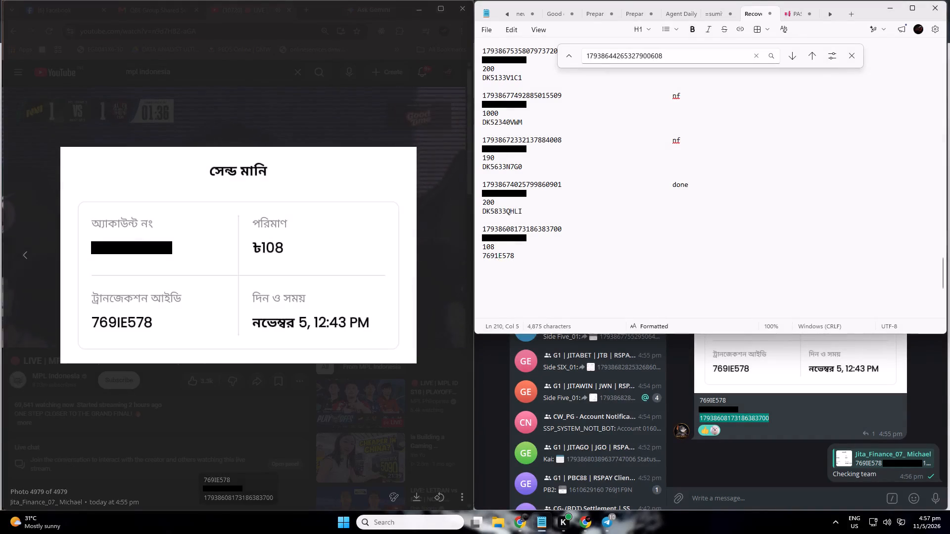
key("BackSpace")
key("shift+i")
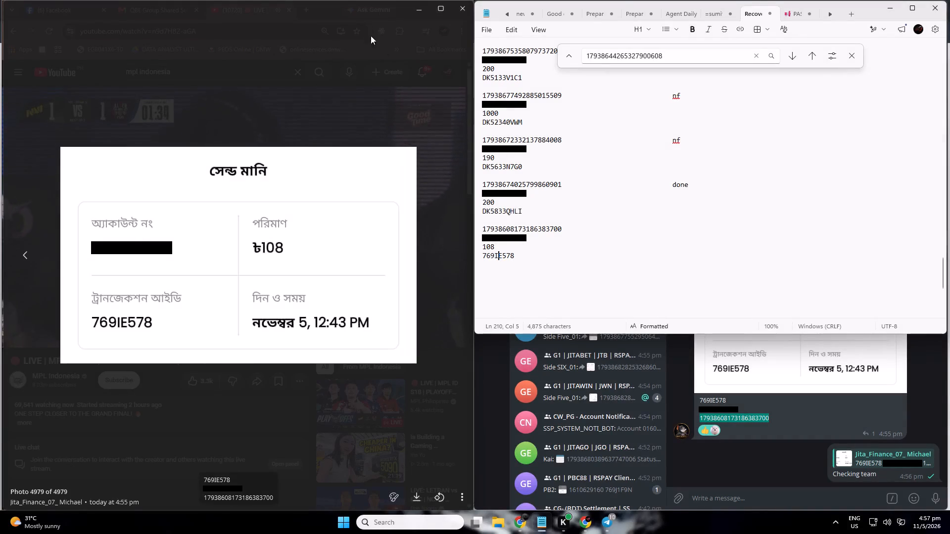
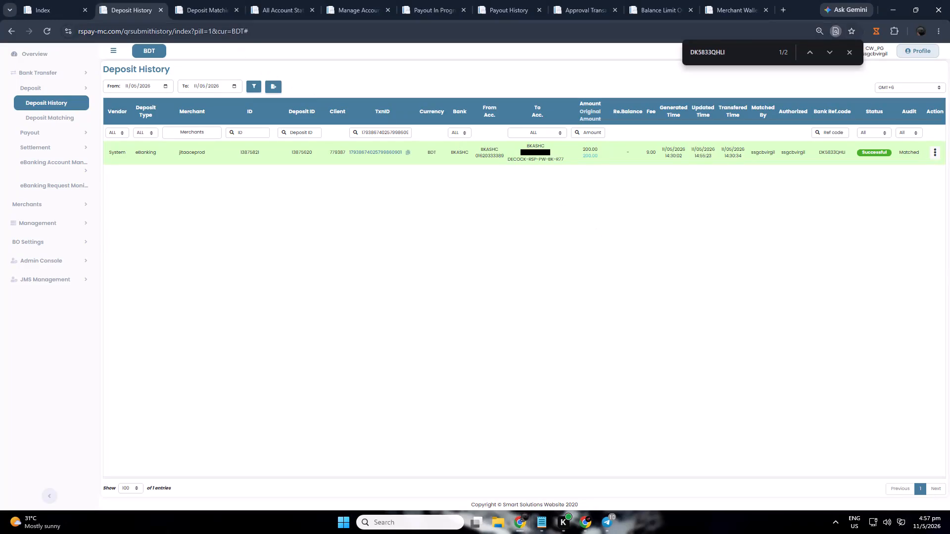
left_click(234, 11)
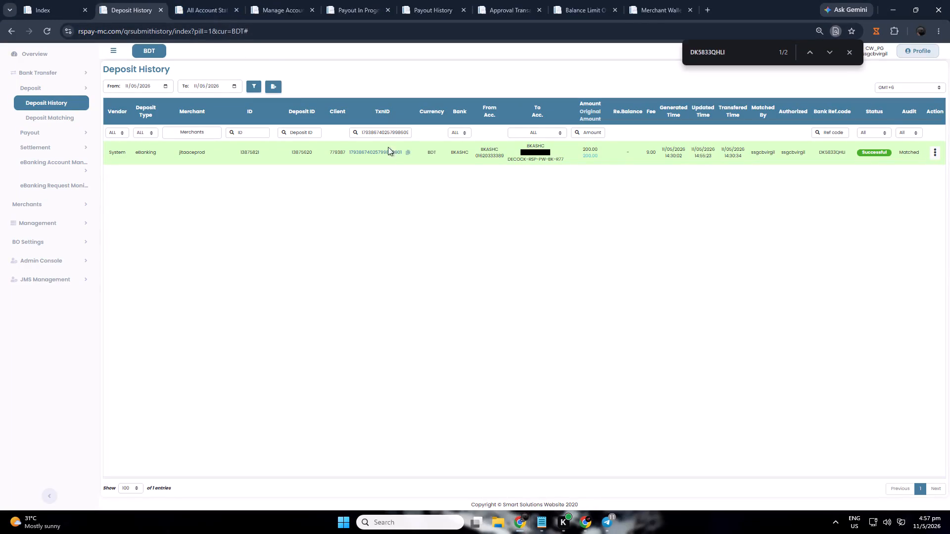
double_click(390, 133)
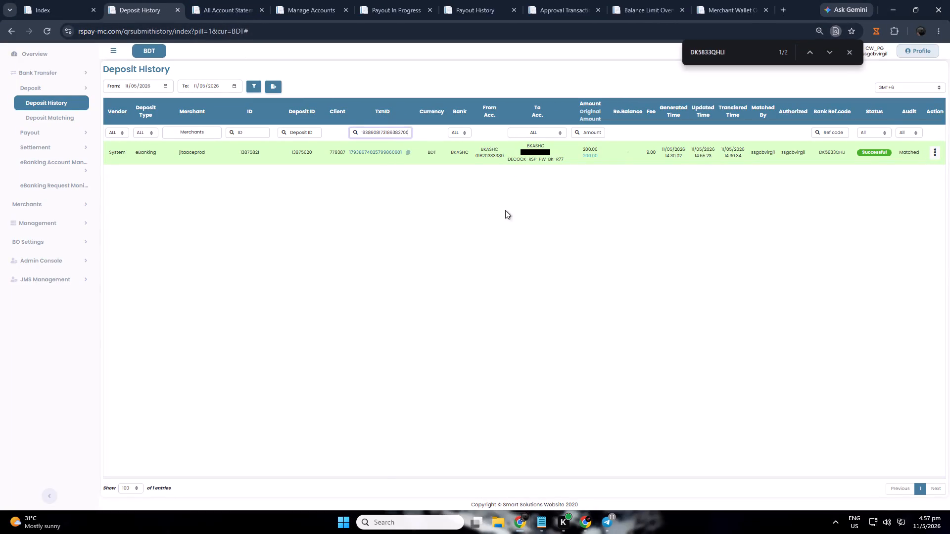
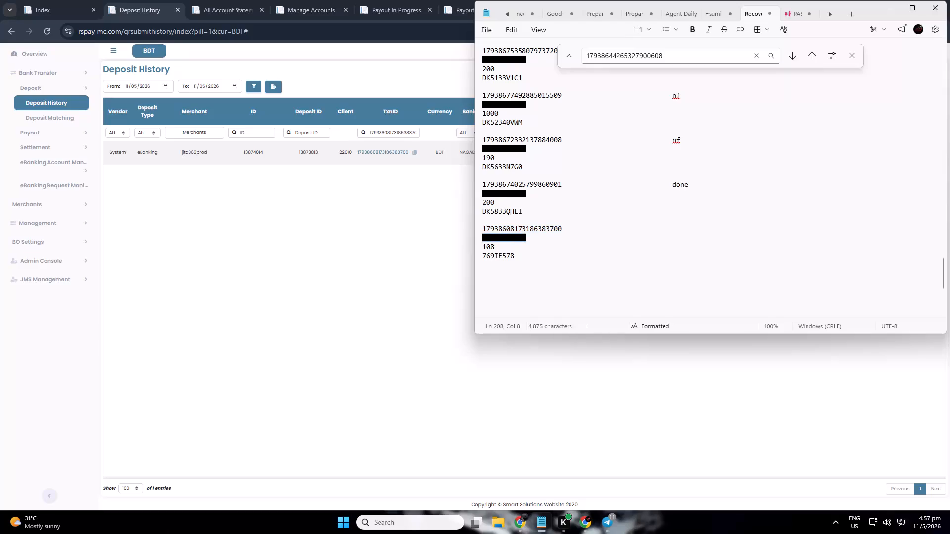
key("ctrl+c")
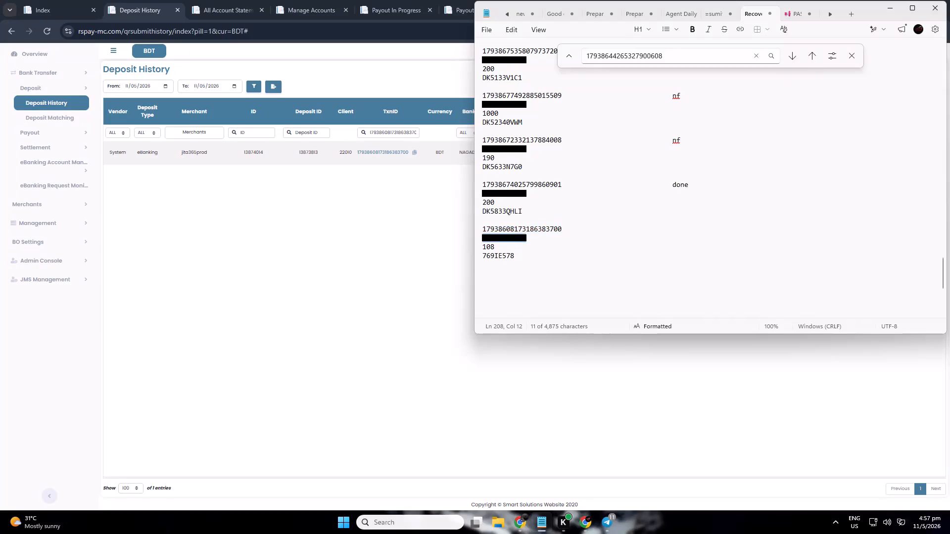
left_click(395, 268)
left_click(314, 9)
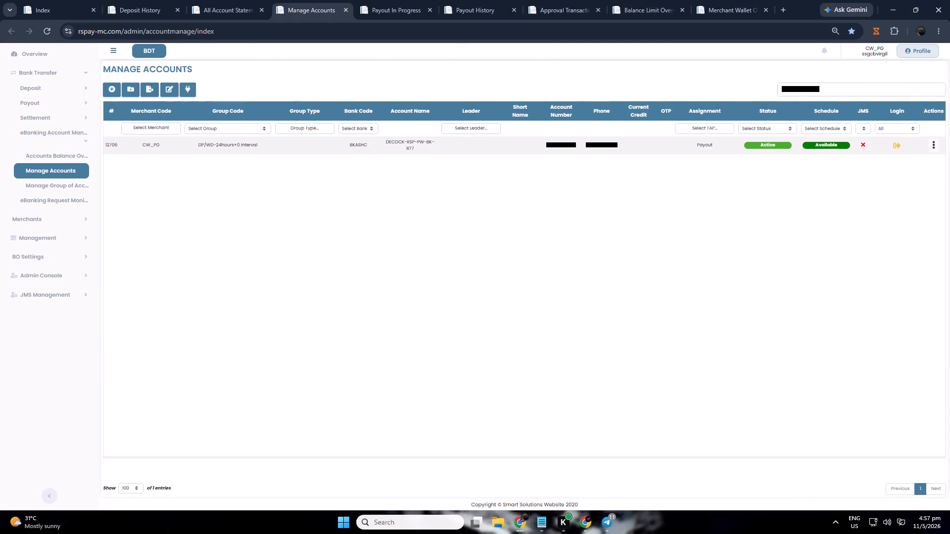
Search Manage Accounts for the account number of the last deposit in the recovery notes.
double_click(796, 92)
key("ctrl+v")
key("alt+Tab")
double_click(501, 257)
key("ctrl+c")
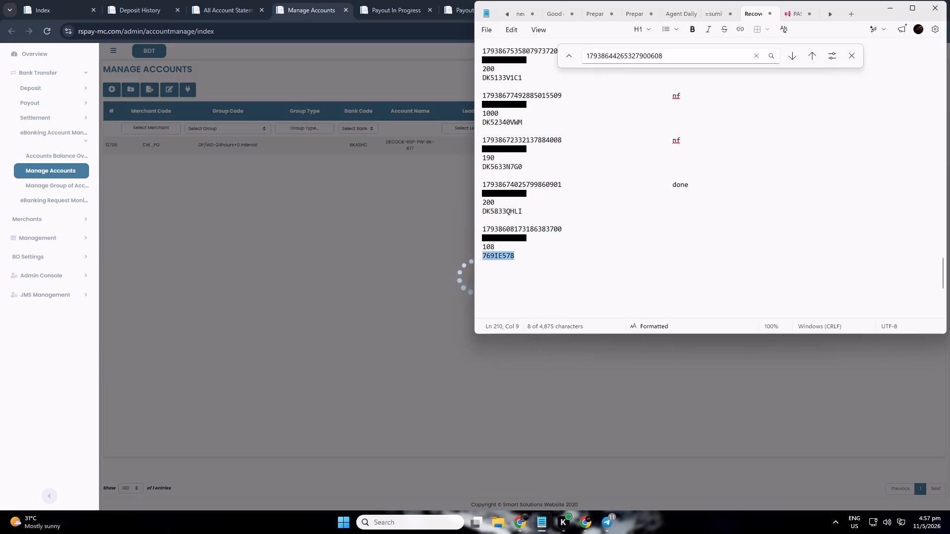
left_click(412, 264)
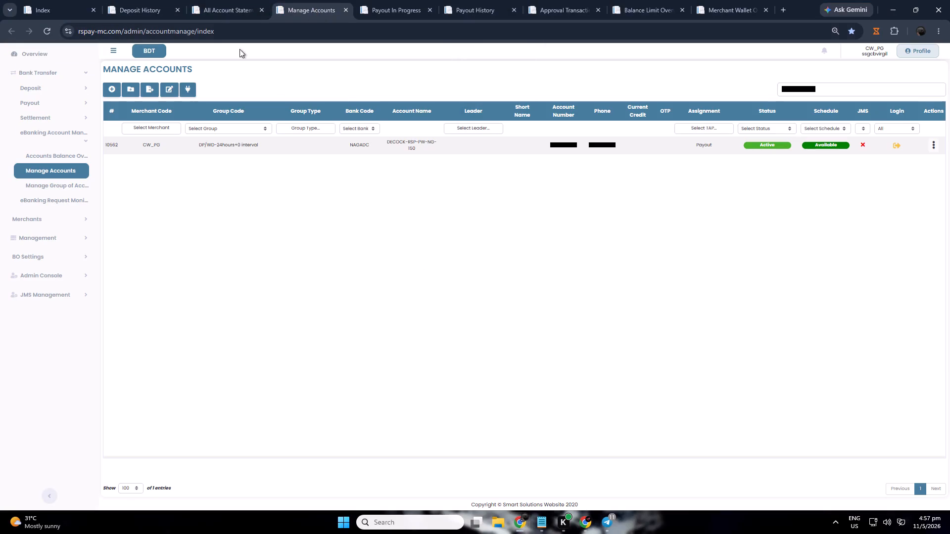
left_click(218, 7)
left_click(287, 85)
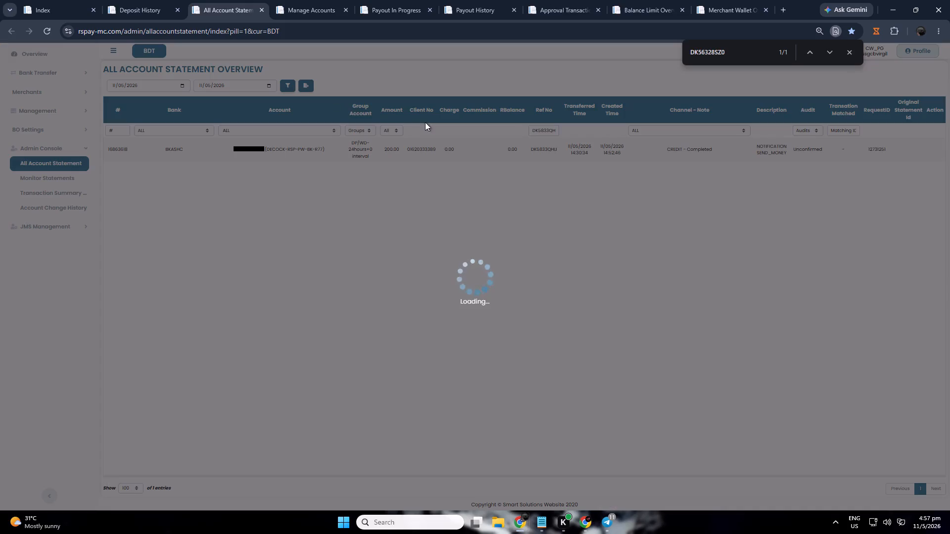
double_click(548, 130)
key("ctrl+v")
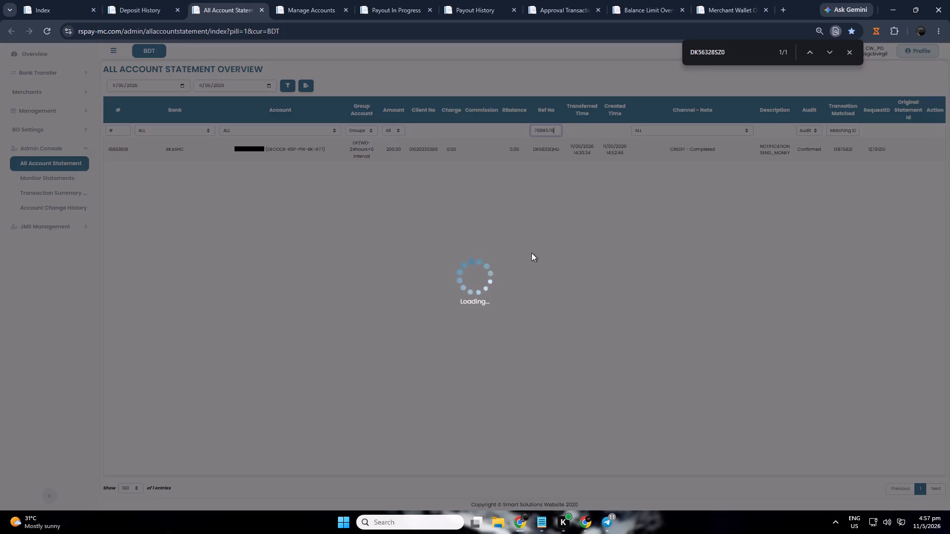
left_click(427, 258)
left_click(147, 9)
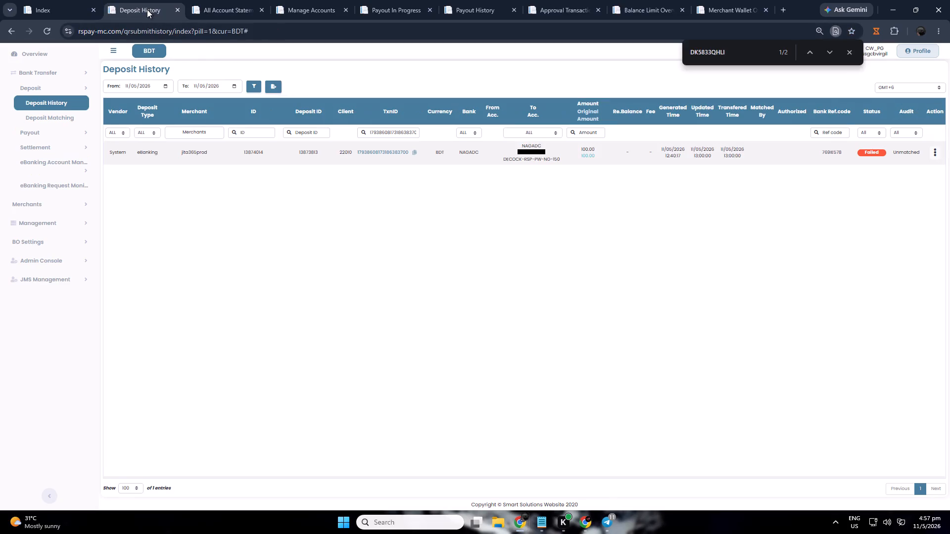
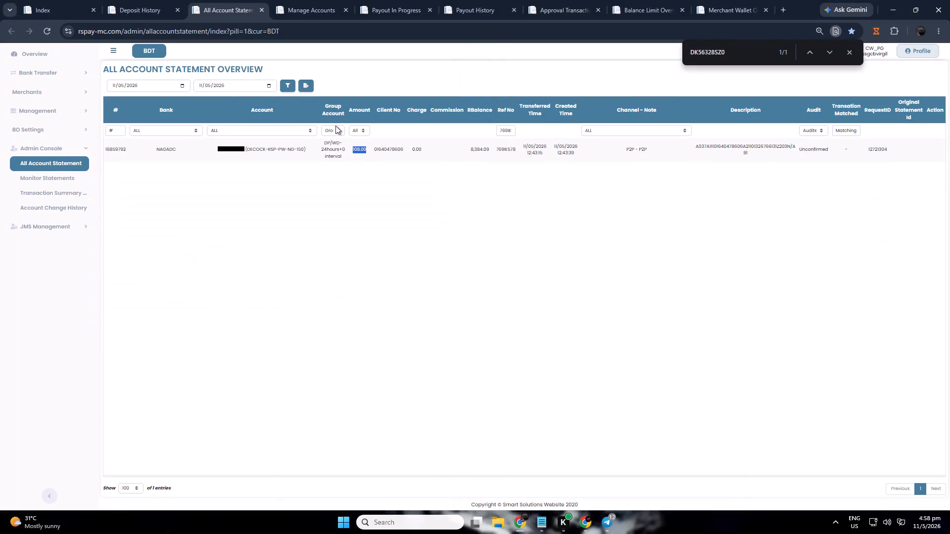
Switch to the RSPAY MASTER POLICY spreadsheet and look over the DP response templates.
key("alt+Tab")
key("alt+Tab")
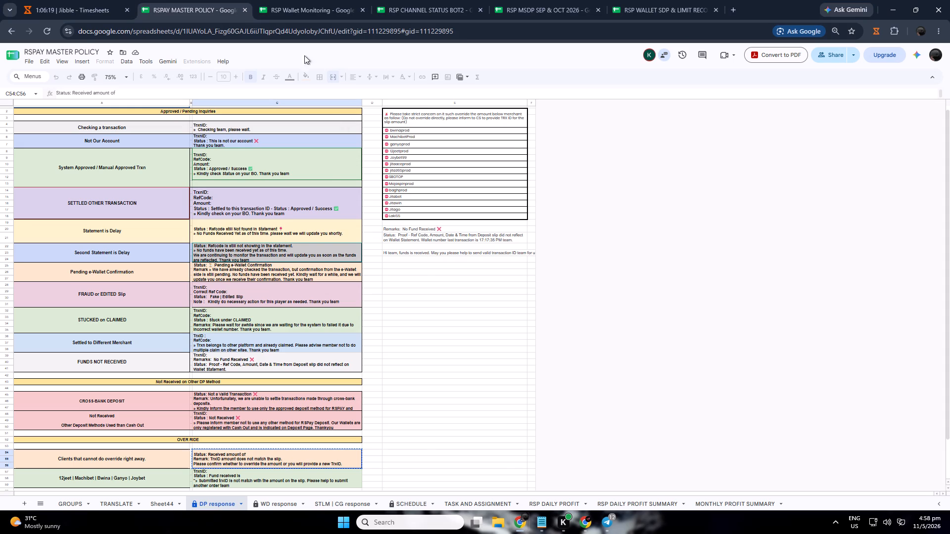
left_click(302, 10)
left_click(198, 7)
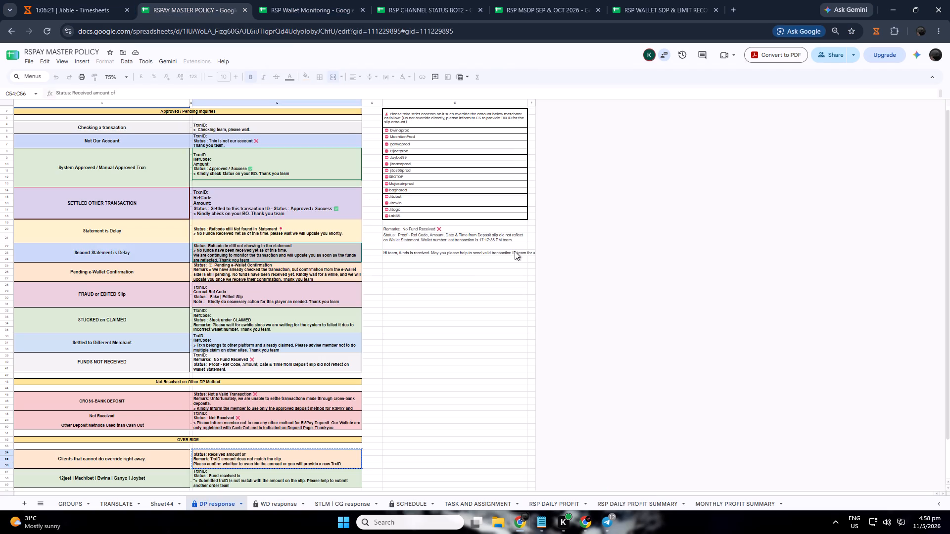
Switch from the policy spreadsheet to the G1 | JITA365 chat window.
key("alt+Tab")
key("alt+Tab")
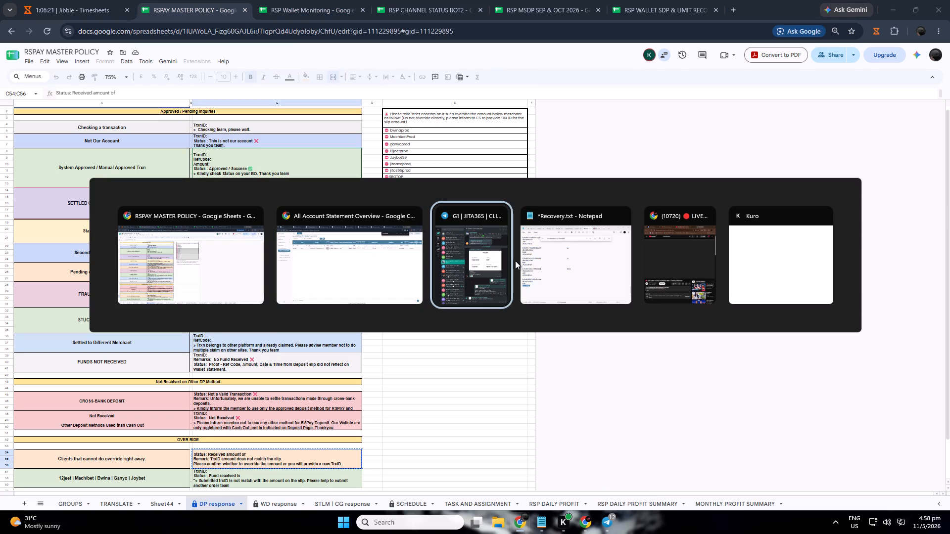
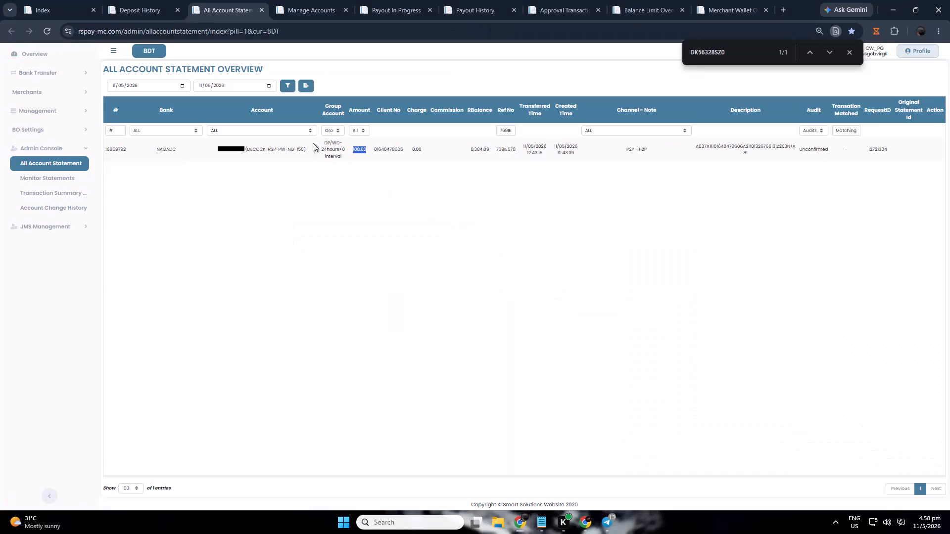
left_click(143, 14)
left_click(378, 157)
left_click(381, 152)
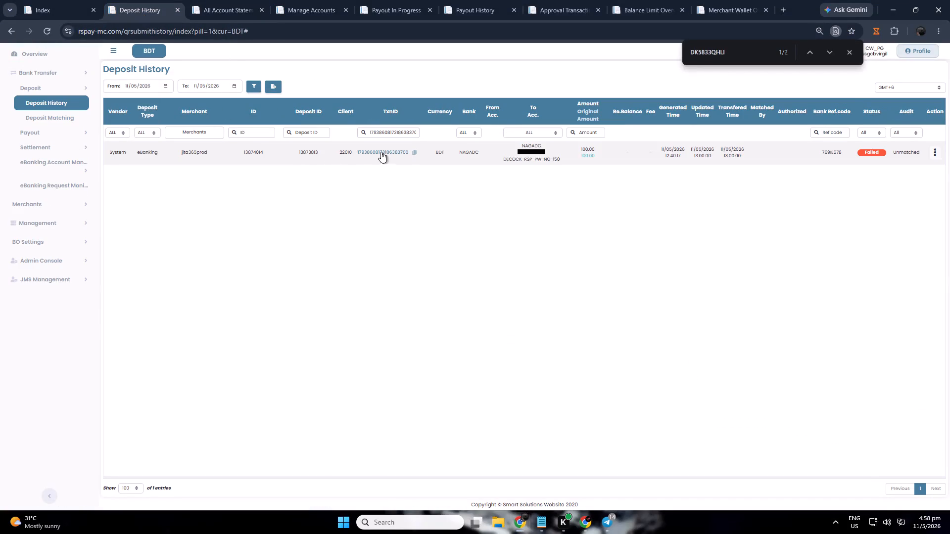
key("alt+Tab")
key("alt+Tab")
key("alt+Tab")
key("alt+Tab")
key("alt+Tab")
key("alt+Tab")
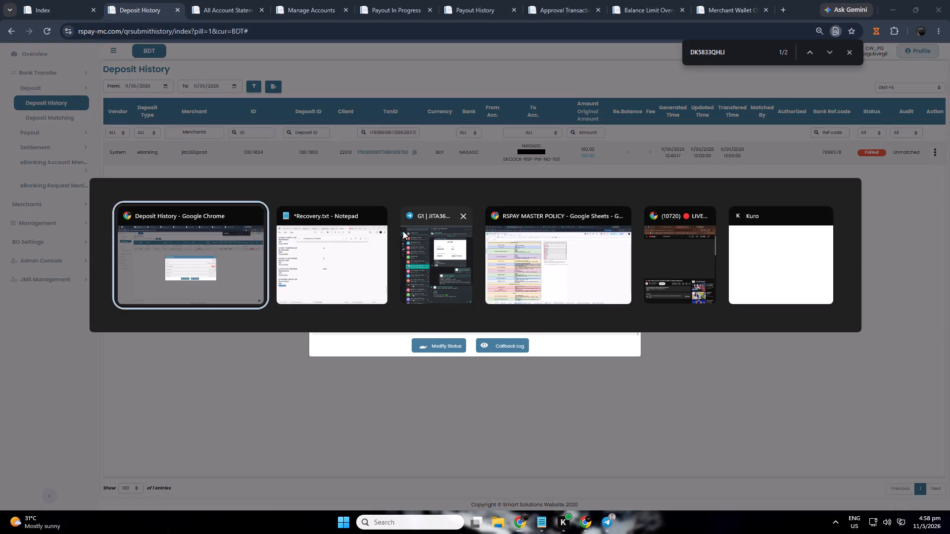
key("alt+Tab")
left_click(576, 226)
key("Tab")
key("Tab")
key("Tab")
key("Tab")
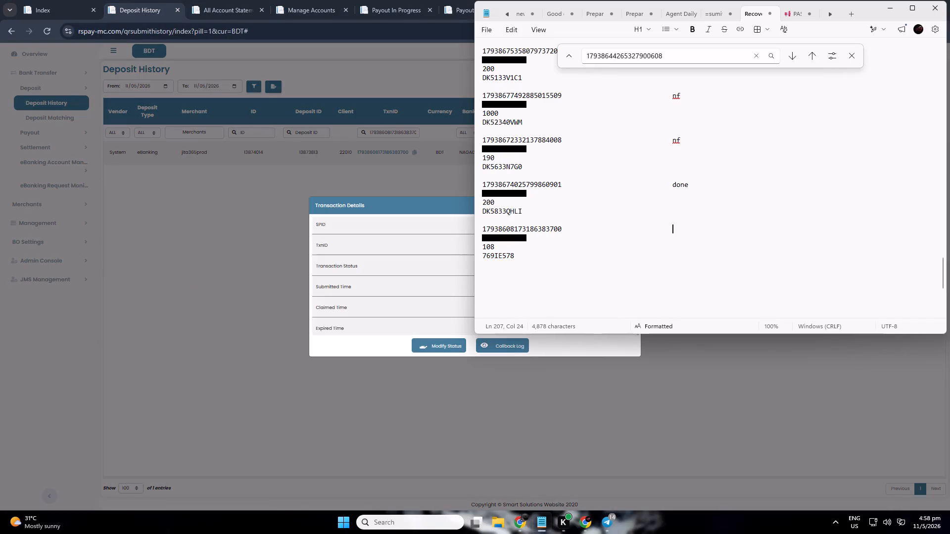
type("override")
Copy the account number noted under the deposit, open the deposit's Modify Status form in Chrome and find the number there.
double_click(497, 242)
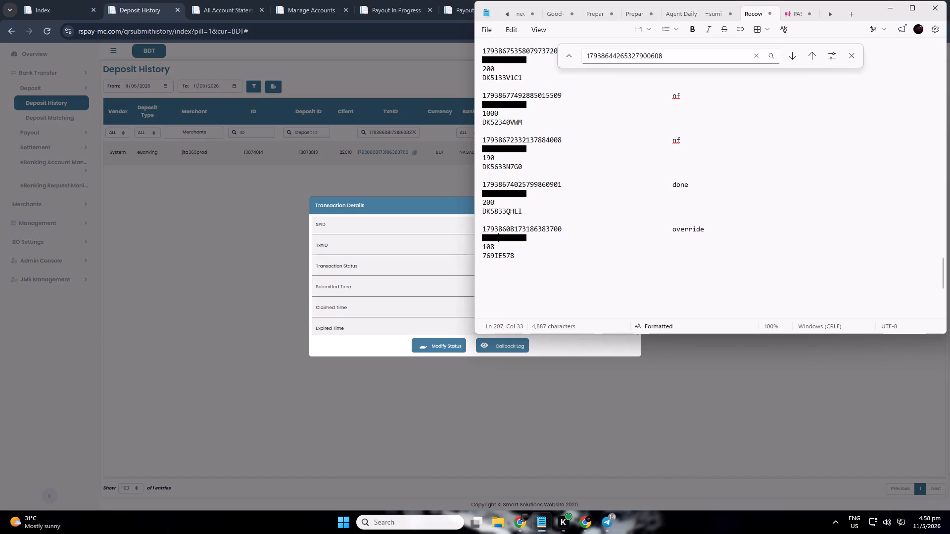
key("ctrl+c")
left_click(446, 345)
left_click(397, 429)
key("ctrl+f")
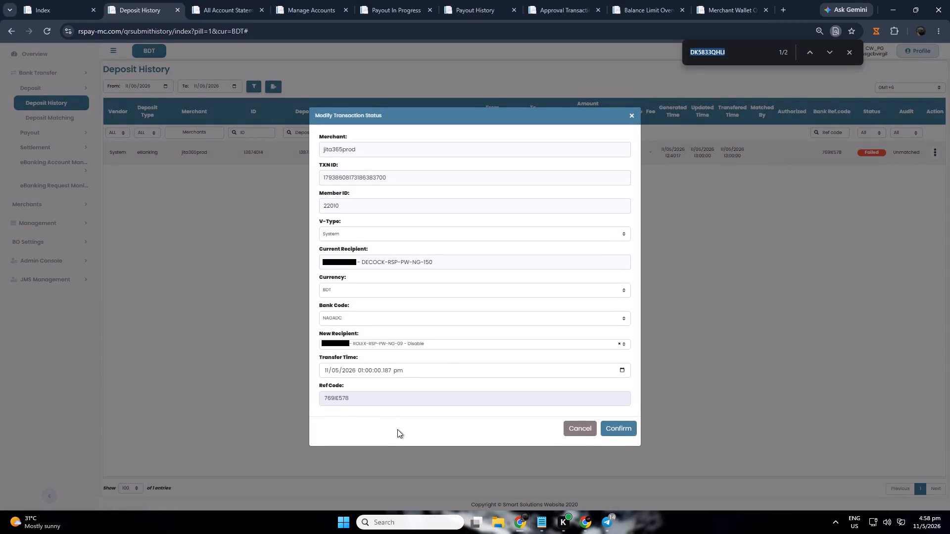
key("ctrl+v")
left_click(386, 346)
left_click(381, 362)
key("BackSpace")
key("BackSpace")
key("BackSpace")
key("BackSpace")
key("BackSpace")
key("BackSpace")
key("BackSpace")
key("BackSpace")
key("BackSpace")
key("BackSpace")
key("BackSpace")
key("BackSpace")
key("BackSpace")
key("BackSpace")
key("BackSpace")
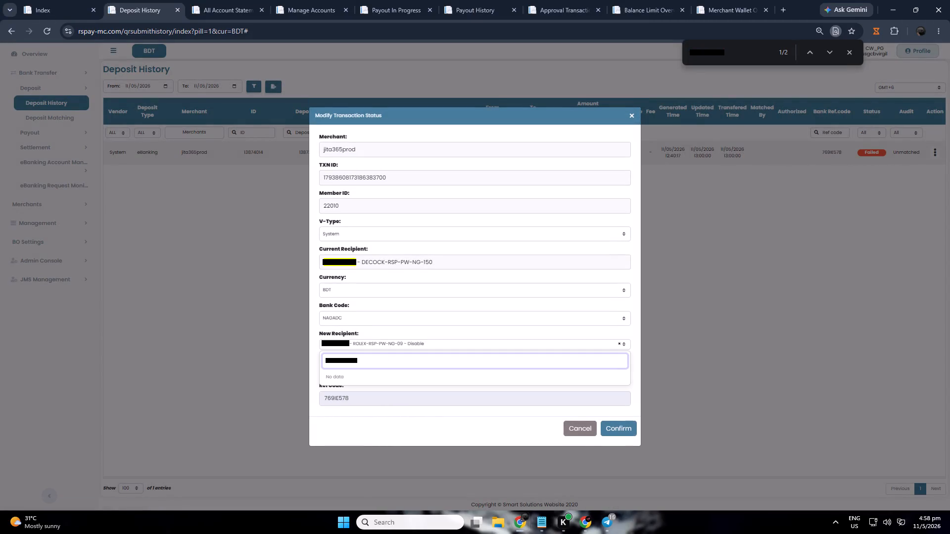
key("ctrl+v")
left_click(379, 375)
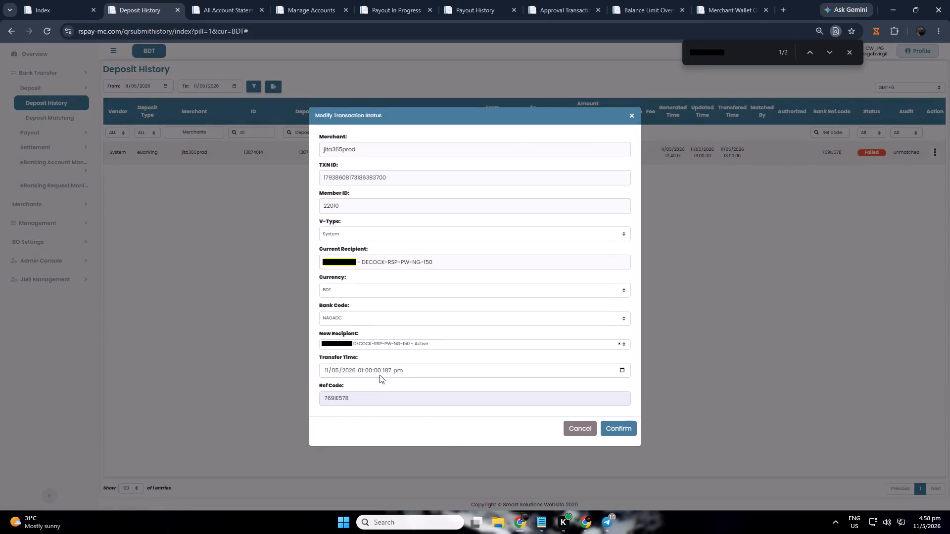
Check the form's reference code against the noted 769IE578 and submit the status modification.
key("alt+Tab")
double_click(500, 258)
key("ctrl+c")
left_click(400, 424)
key("ctrl+f")
key("ctrl+v")
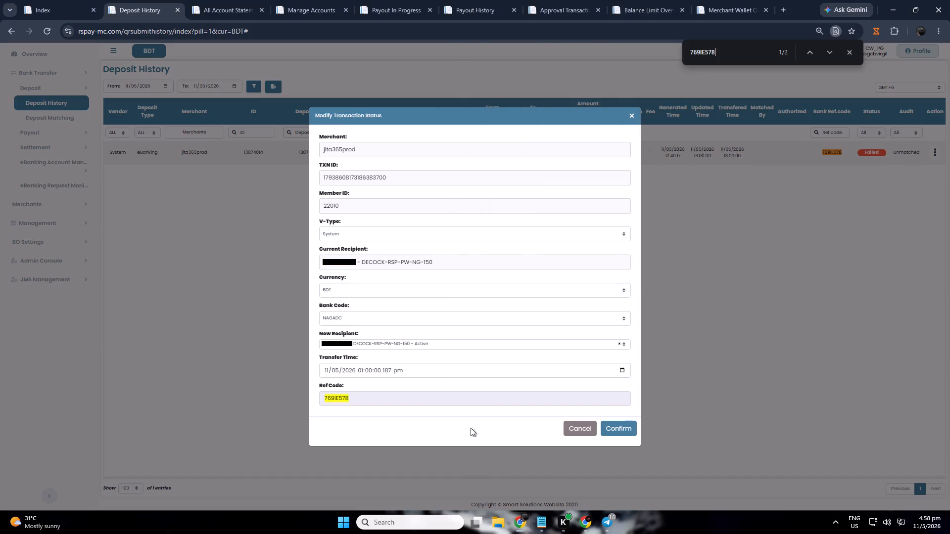
left_click(625, 428)
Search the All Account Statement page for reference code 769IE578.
left_click(230, 12)
left_click(400, 295)
key("ctrl+f")
key("ctrl+v")
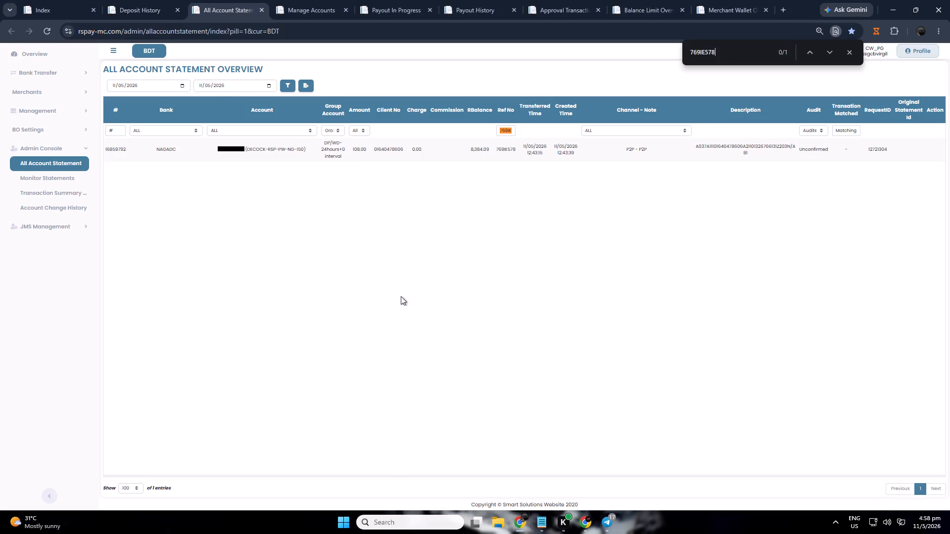
left_click(143, 10)
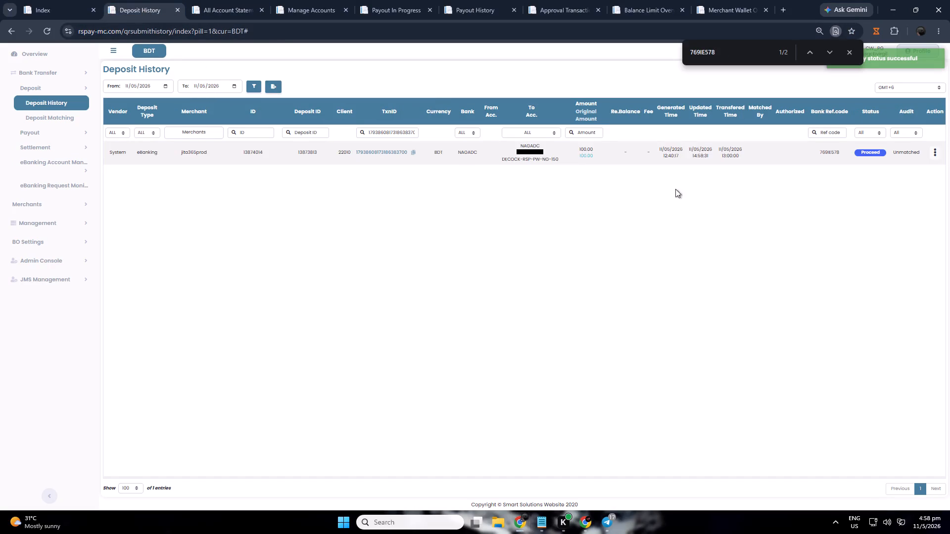
left_click(932, 152)
left_click(930, 181)
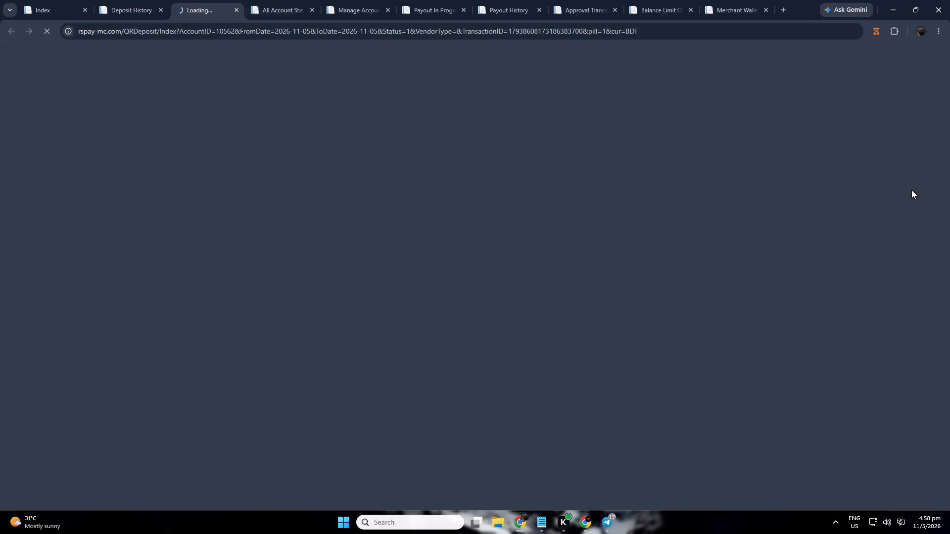
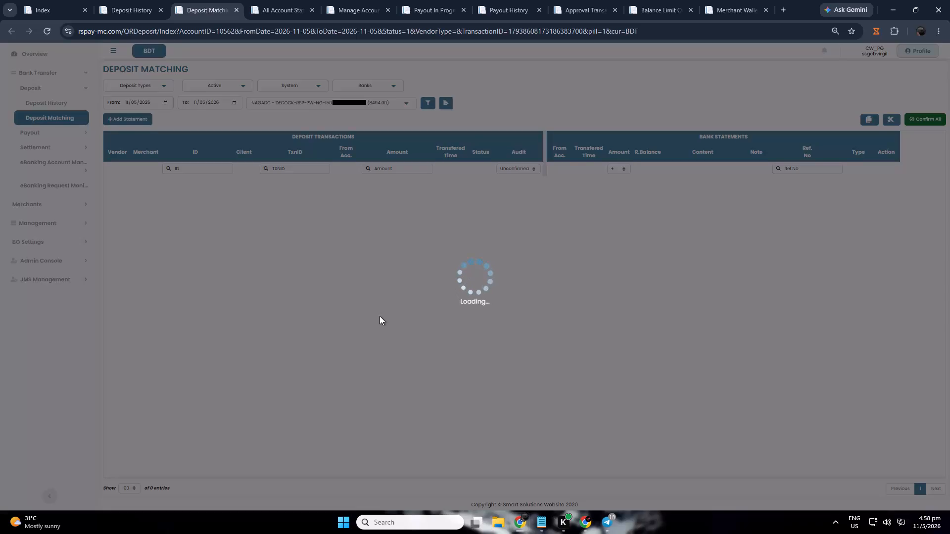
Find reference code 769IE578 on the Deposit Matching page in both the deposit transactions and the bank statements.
left_click(483, 337)
key("ctrl+f")
key("ctrl+v")
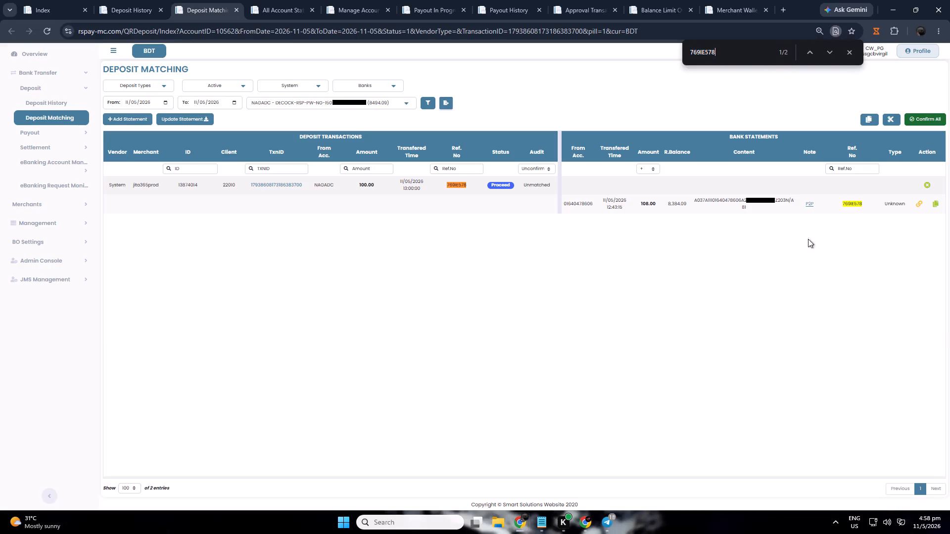
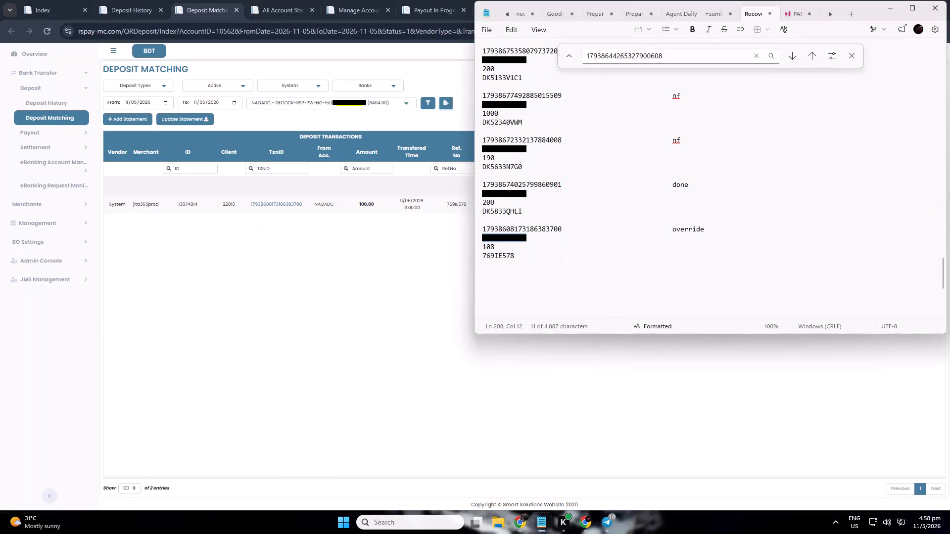
double_click(542, 228)
key("ctrl+c")
left_click(331, 360)
key("ctrl+f")
key("ctrl+v")
left_click(287, 168)
key("ctrl+v")
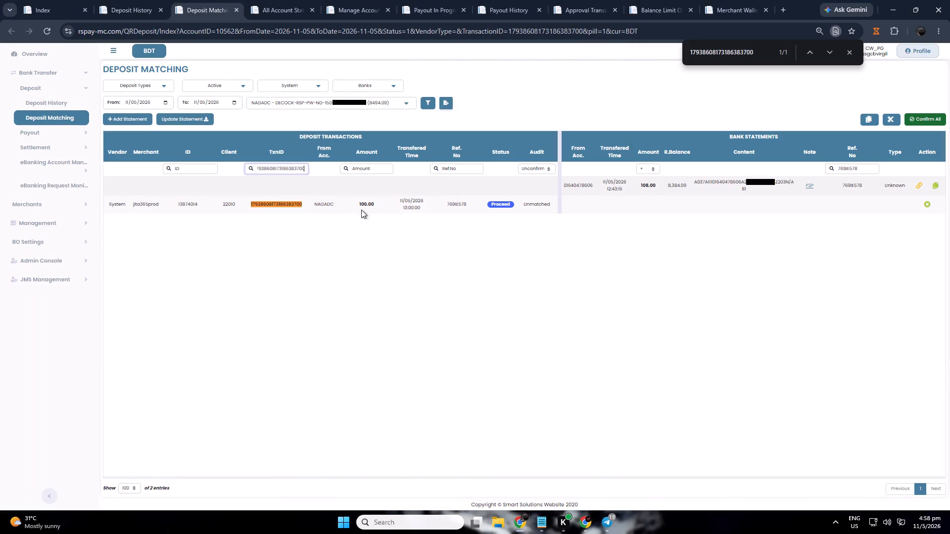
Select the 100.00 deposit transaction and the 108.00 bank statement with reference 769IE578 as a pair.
left_click(364, 209)
left_click(700, 185)
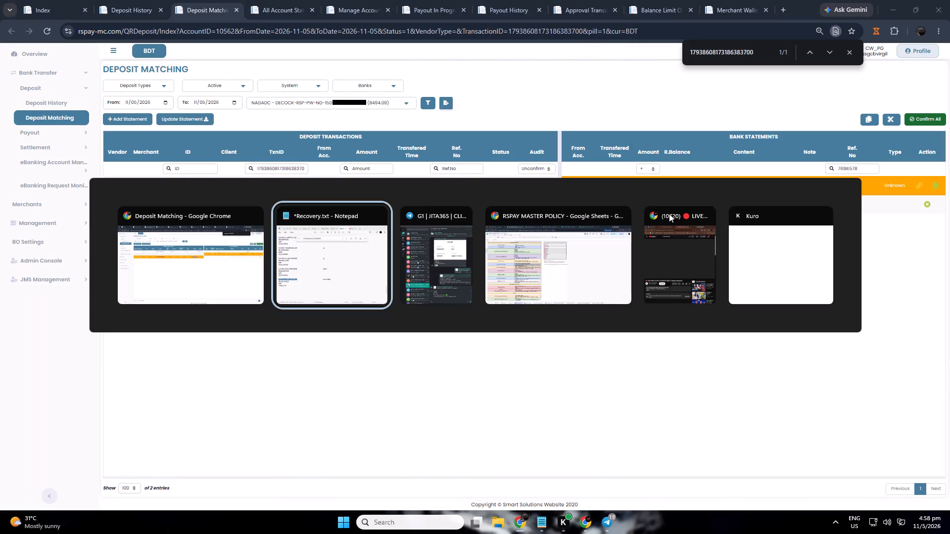
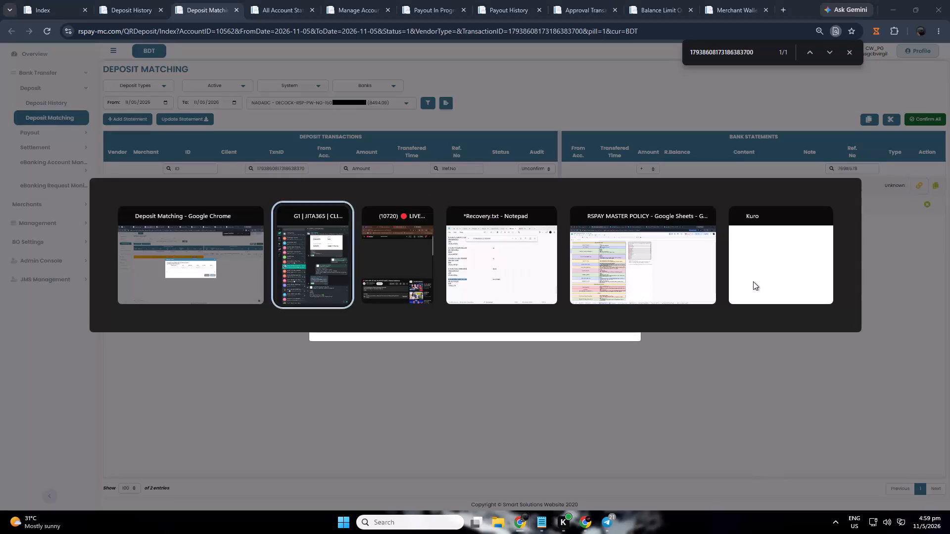
key("alt+Tab")
key("alt+Tab")
triple_click(548, 232)
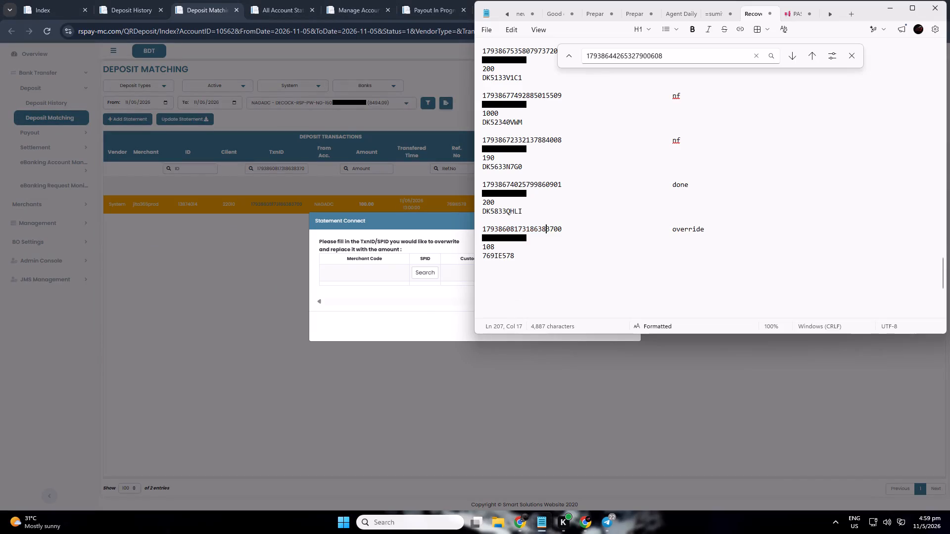
key("ctrl+c")
left_click(383, 311)
key("ctrl+f")
key("ctrl+v")
left_click(520, 271)
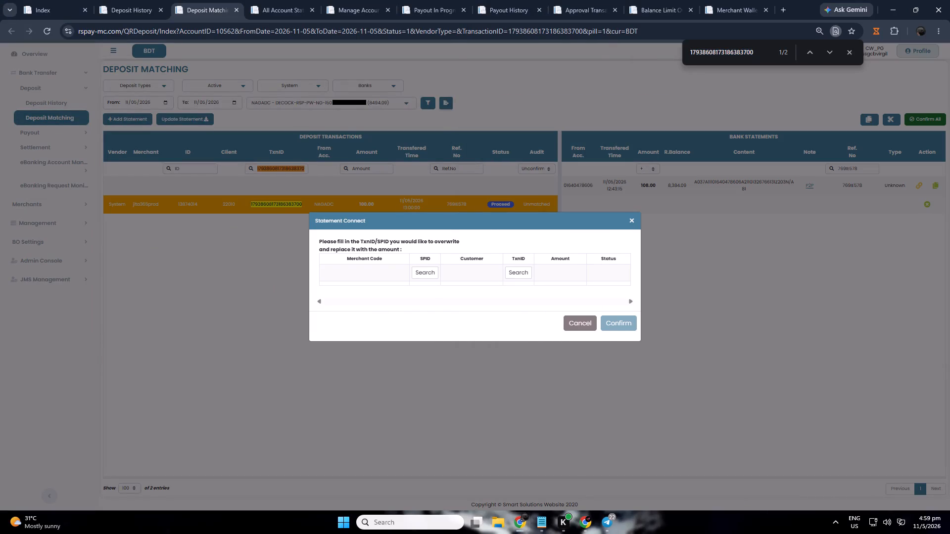
key("ctrl+v")
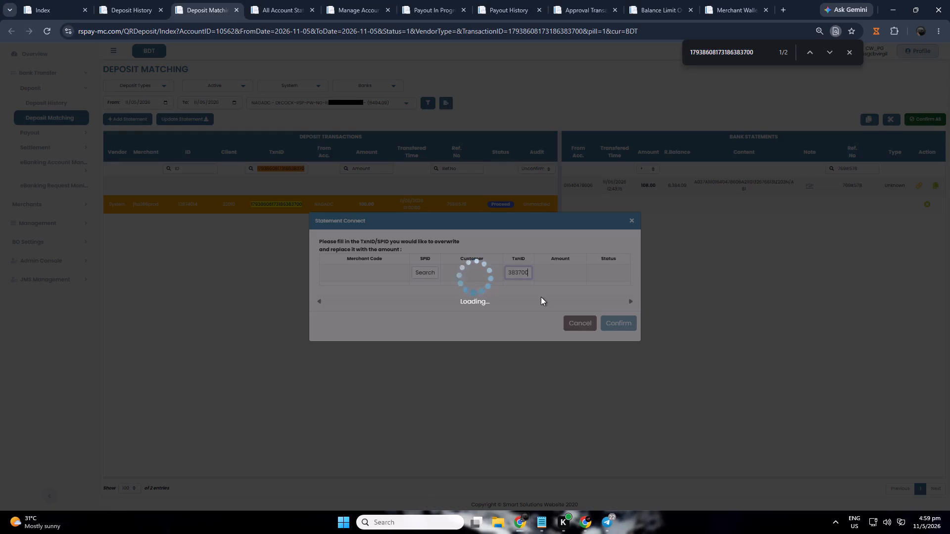
left_click(500, 311)
Check the form's TxnID against the copied ID and confirm overwriting the deposit's amount with the connected bank statement.
key("ctrl+f")
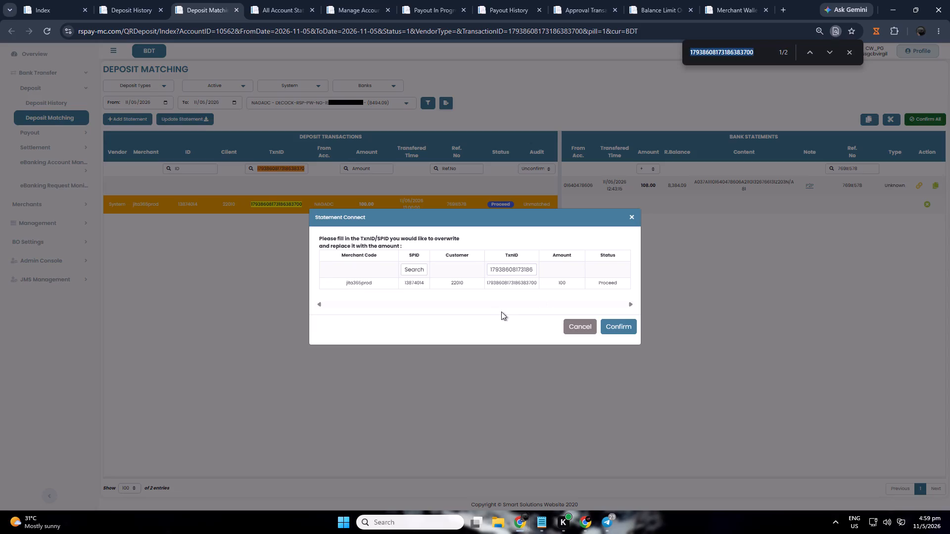
key("ctrl+v")
left_click(613, 324)
left_click(520, 115)
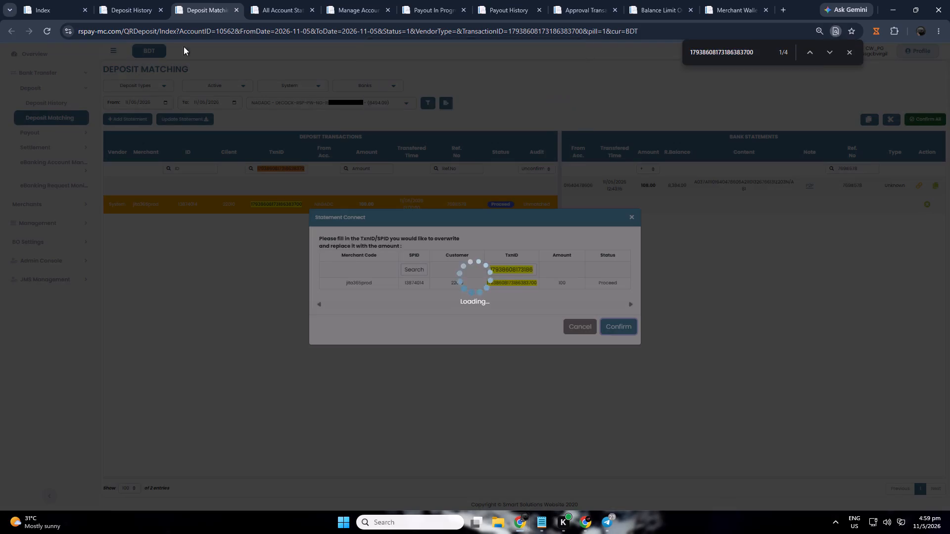
left_click(137, 10)
left_click(410, 153)
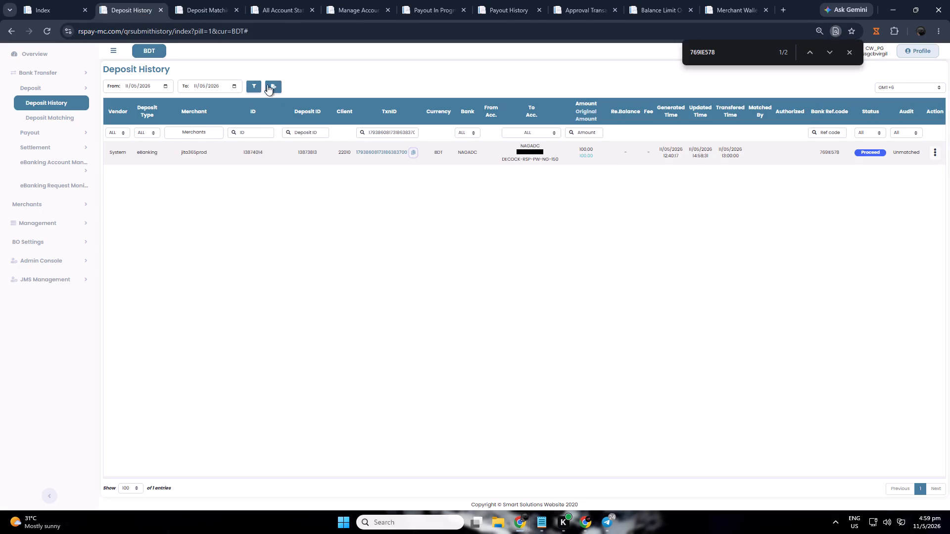
left_click(252, 83)
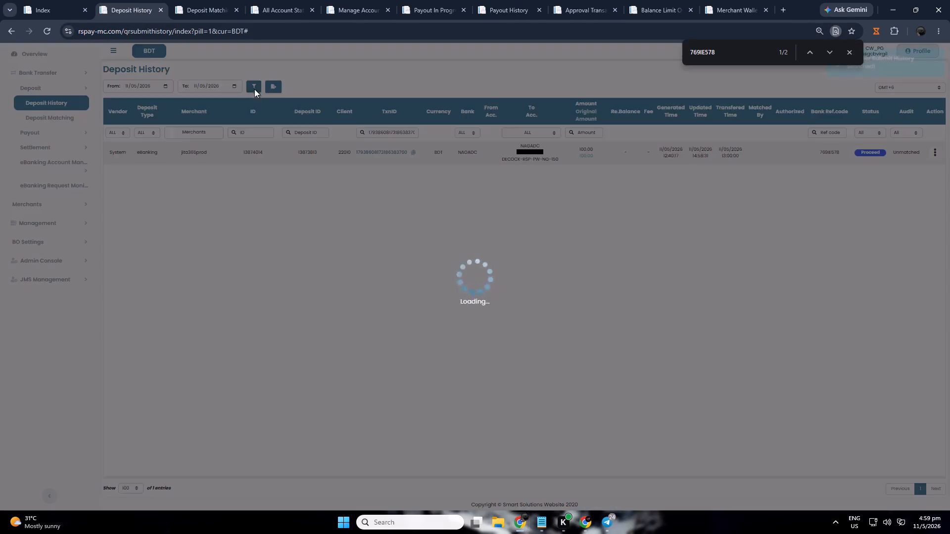
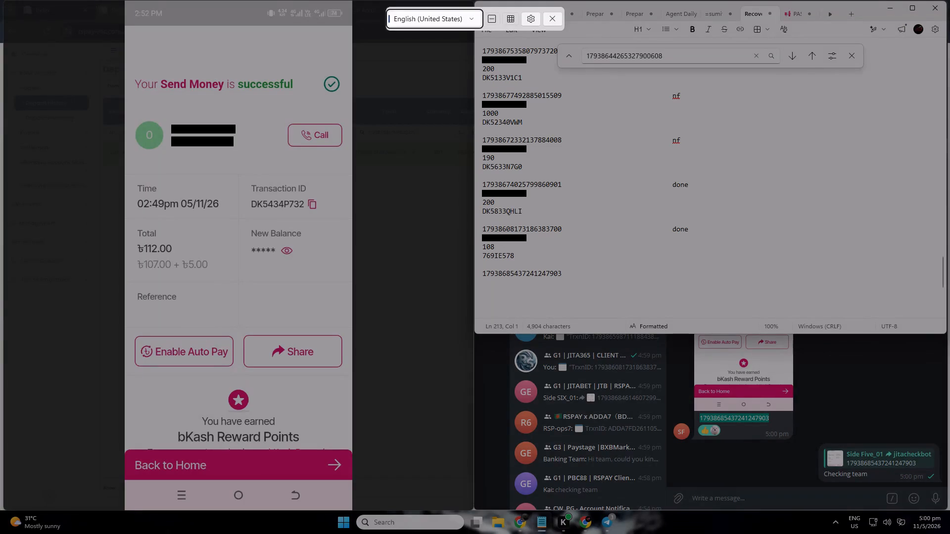
left_click_drag(169, 123, 239, 135)
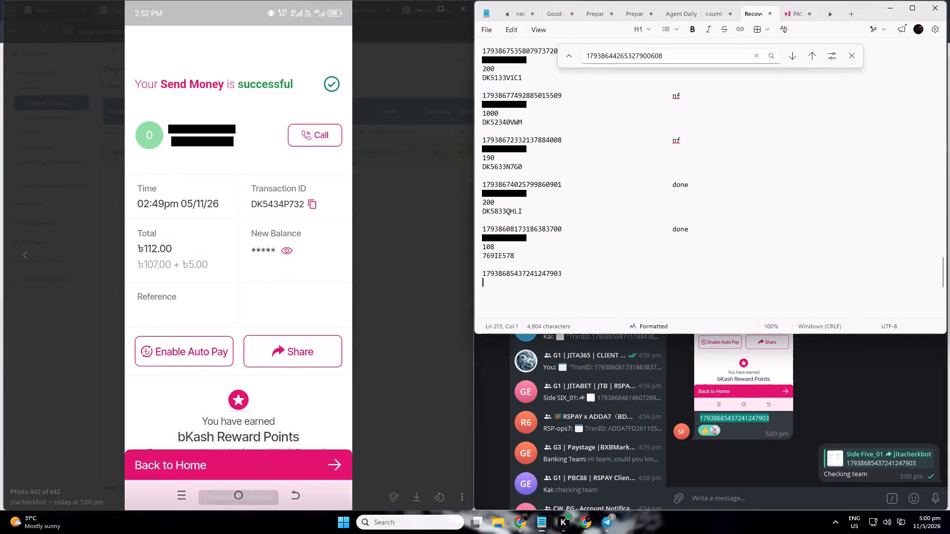
key("ctrl+v")
key("Return")
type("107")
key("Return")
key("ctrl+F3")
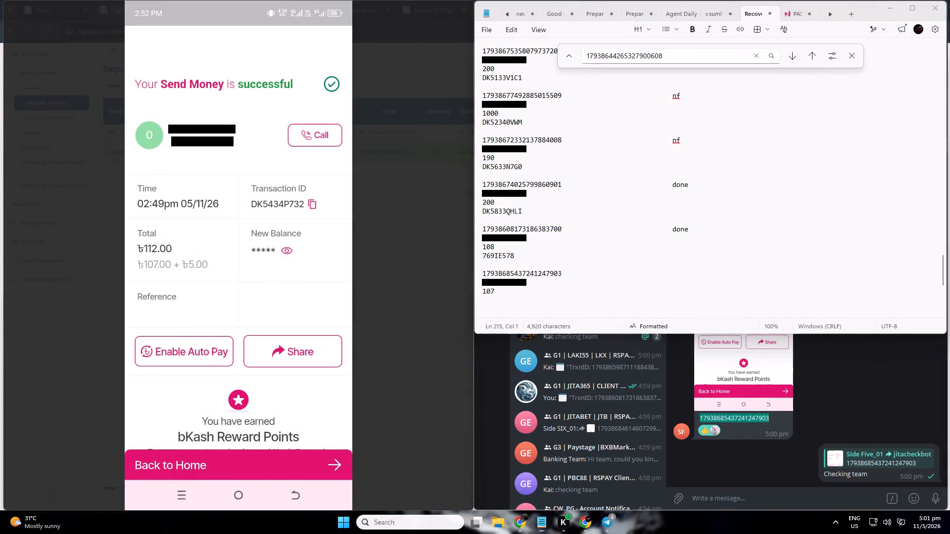
left_click_drag(249, 198, 307, 210)
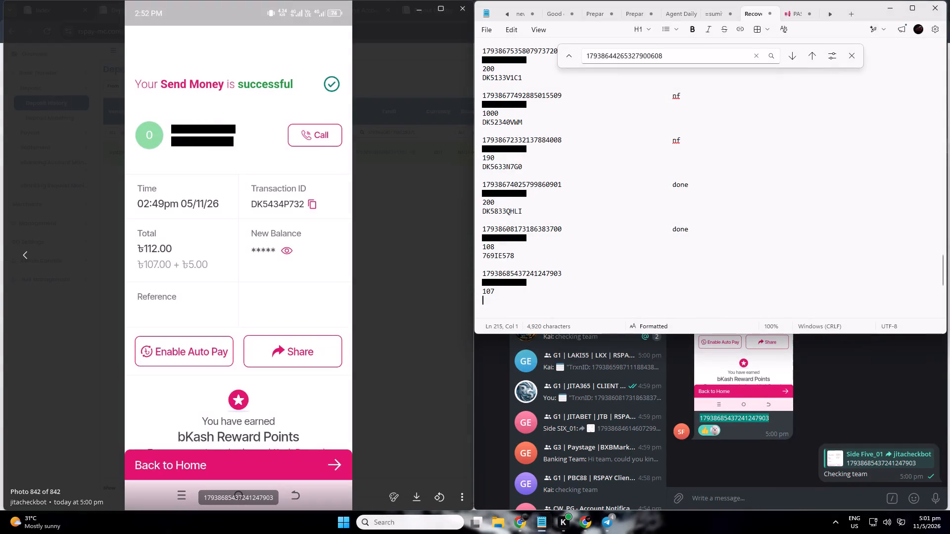
key("ctrl+v")
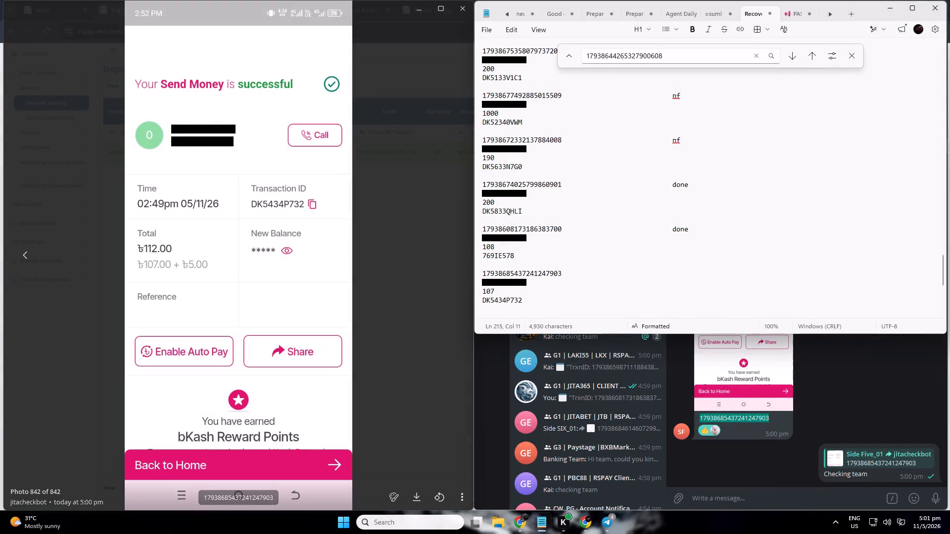
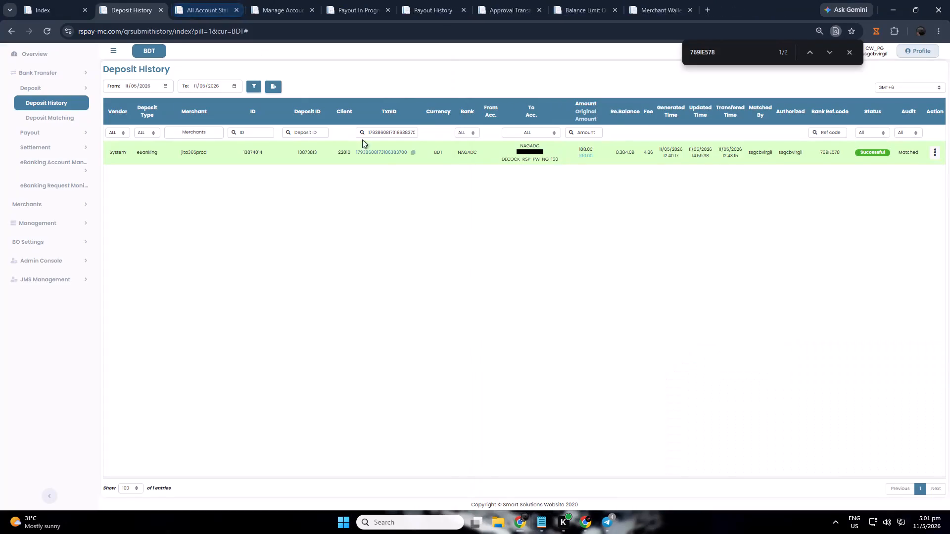
double_click(390, 137)
key("ctrl+v")
key("alt+Tab")
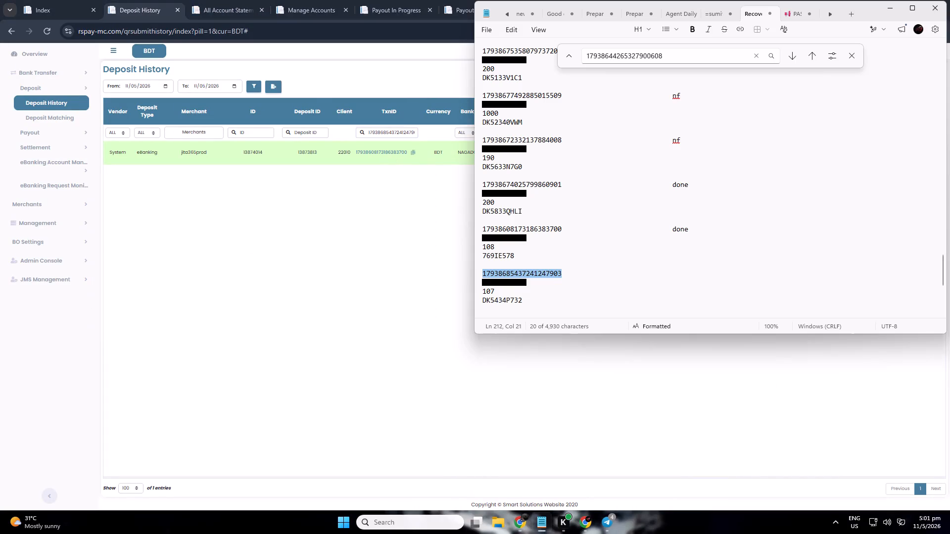
double_click(518, 281)
key("ctrl+c")
left_click(354, 255)
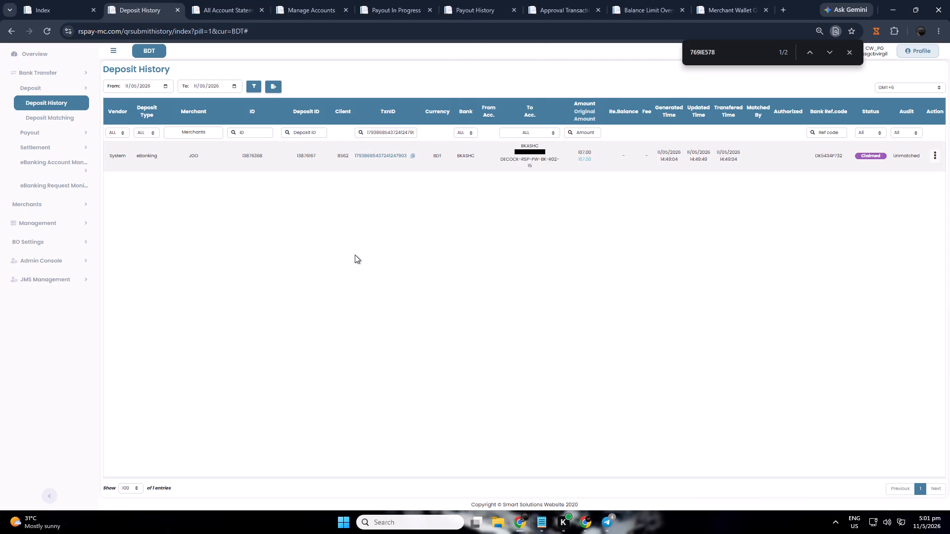
left_click(303, 8)
double_click(793, 87)
key("ctrl+v")
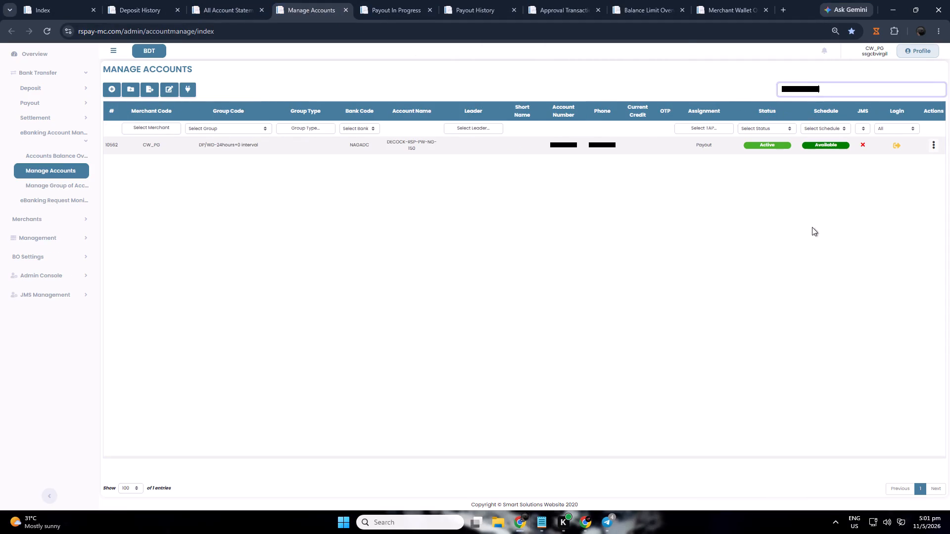
key("alt+Tab")
double_click(512, 300)
key("ctrl+c")
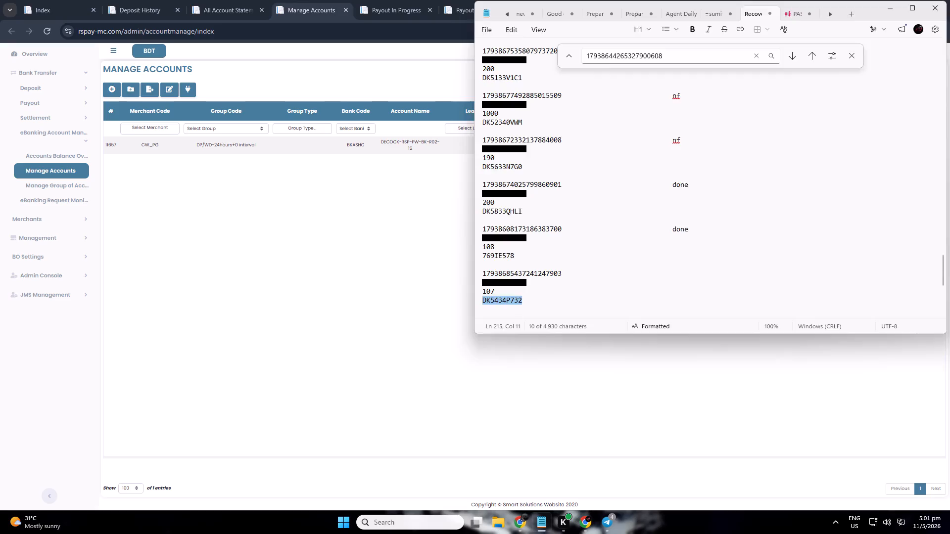
left_click(327, 260)
left_click(239, 9)
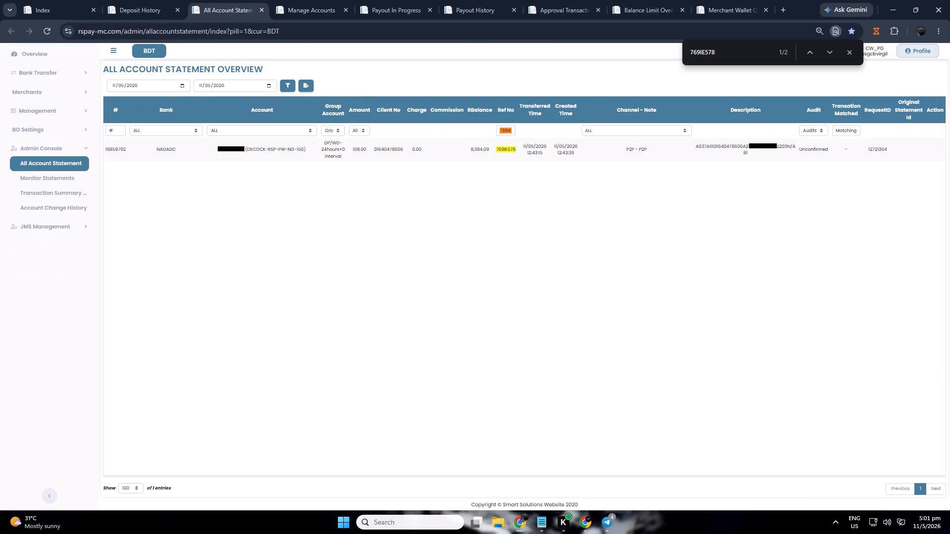
left_click(284, 88)
double_click(509, 130)
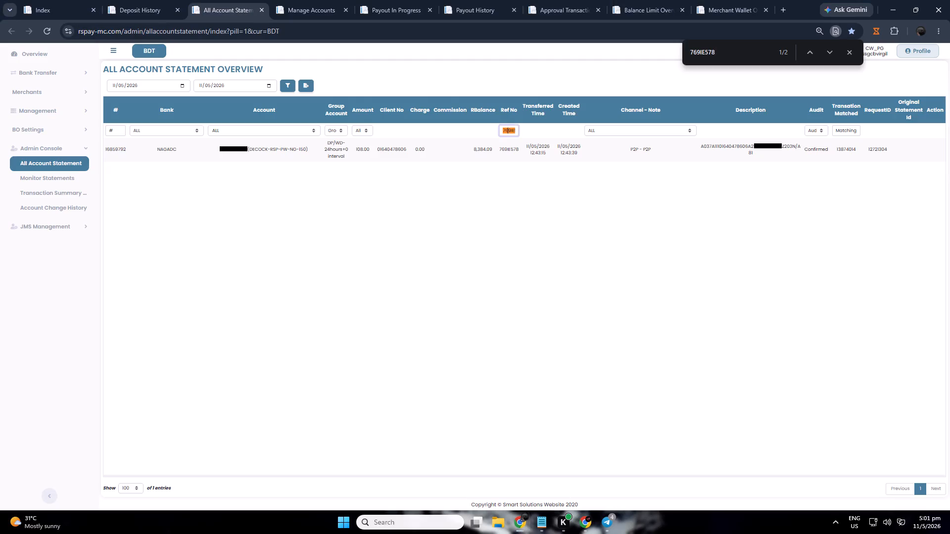
key("ctrl+v")
left_click(152, 16)
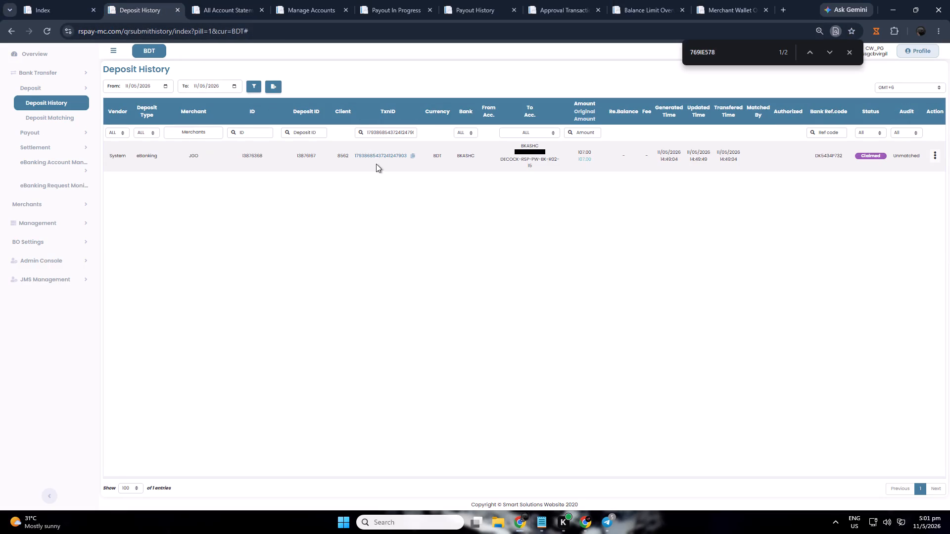
left_click(377, 159)
left_click(502, 346)
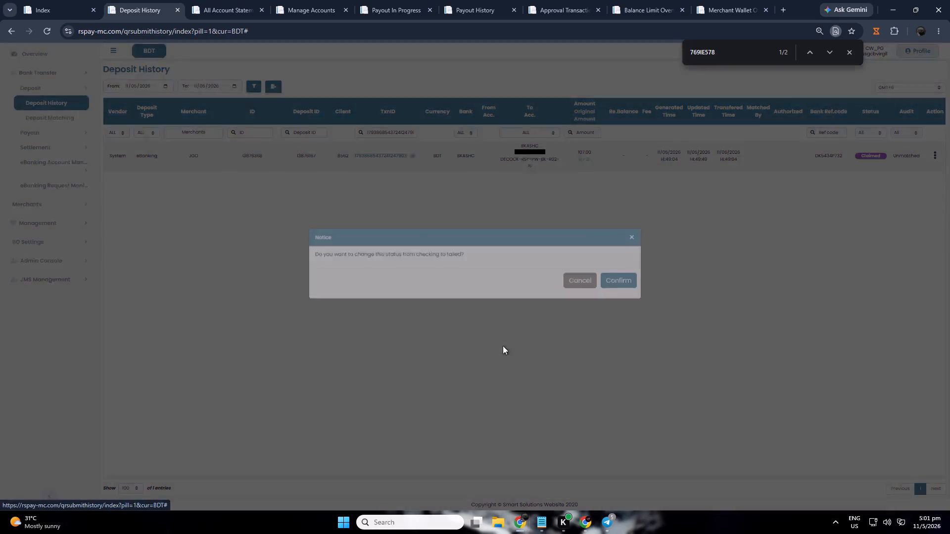
left_click(619, 293)
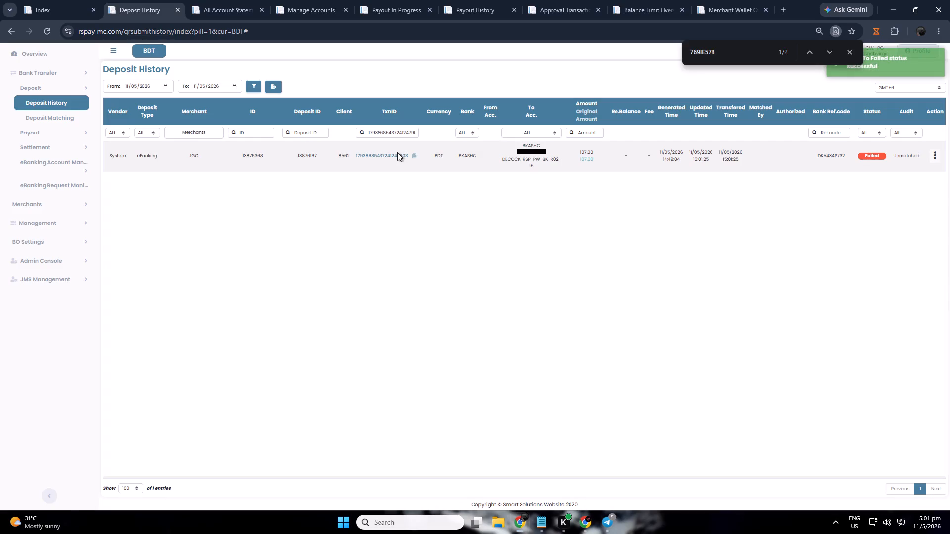
left_click(396, 157)
key("alt+Tab")
key("alt+Tab")
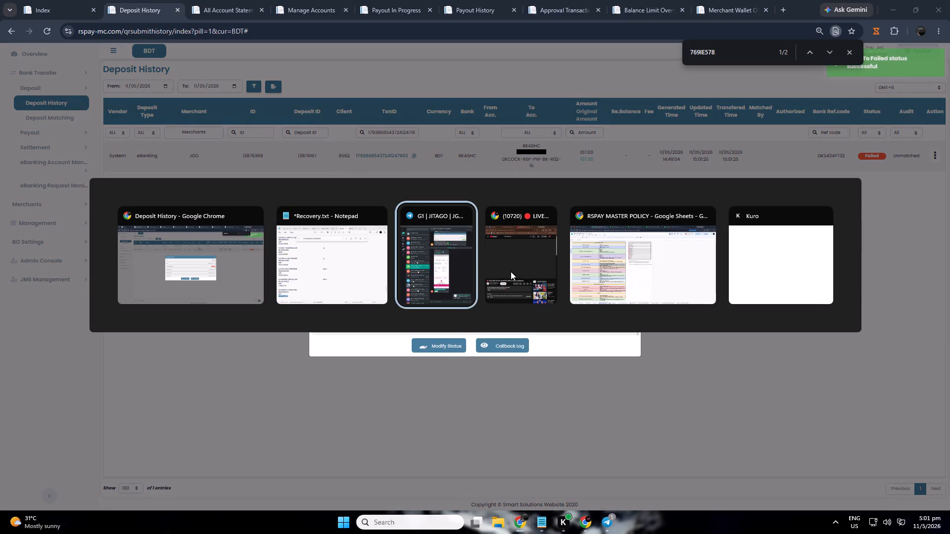
key("alt+Tab")
key("alt+Tab")
key("alt+Tab")
key("alt+Tab")
key("alt+Tab")
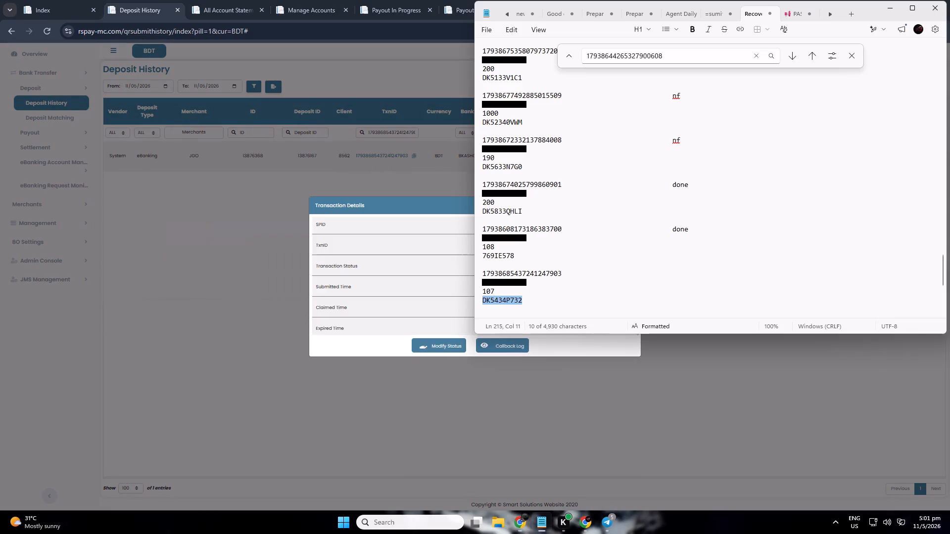
left_click(598, 272)
key("Tab")
key("Tab")
key("Tab")
key("Tab")
type("adv")
key("alt+Tab")
left_click(455, 346)
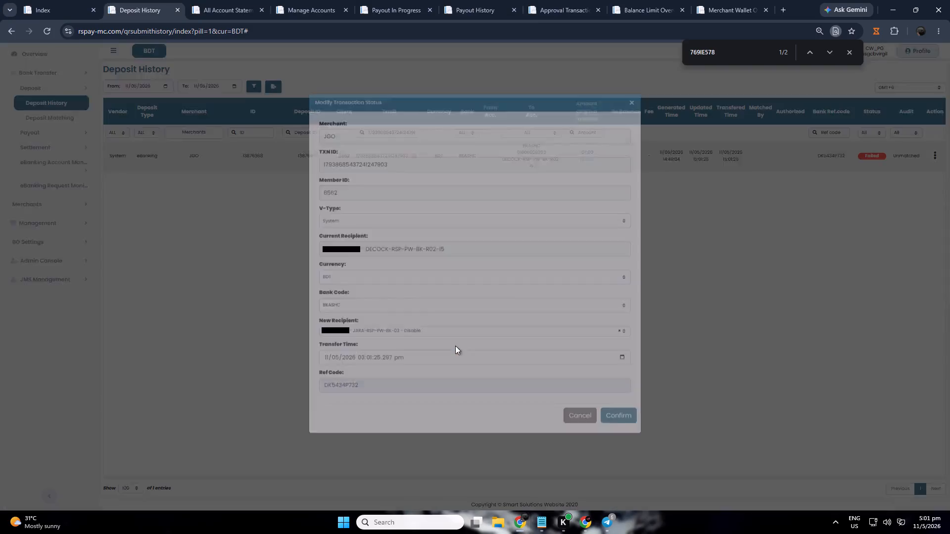
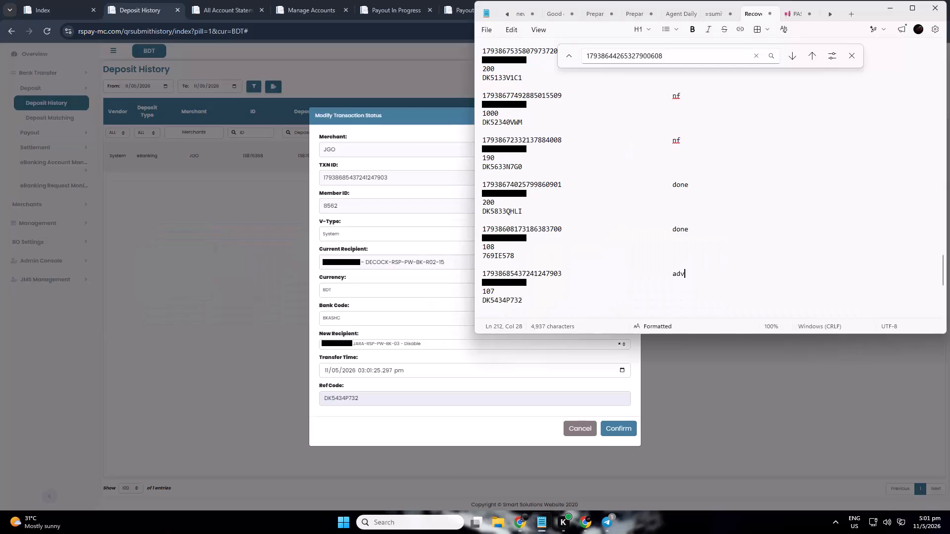
double_click(521, 278)
key("ctrl+c")
left_click(447, 426)
key("ctrl+f")
key("ctrl+v")
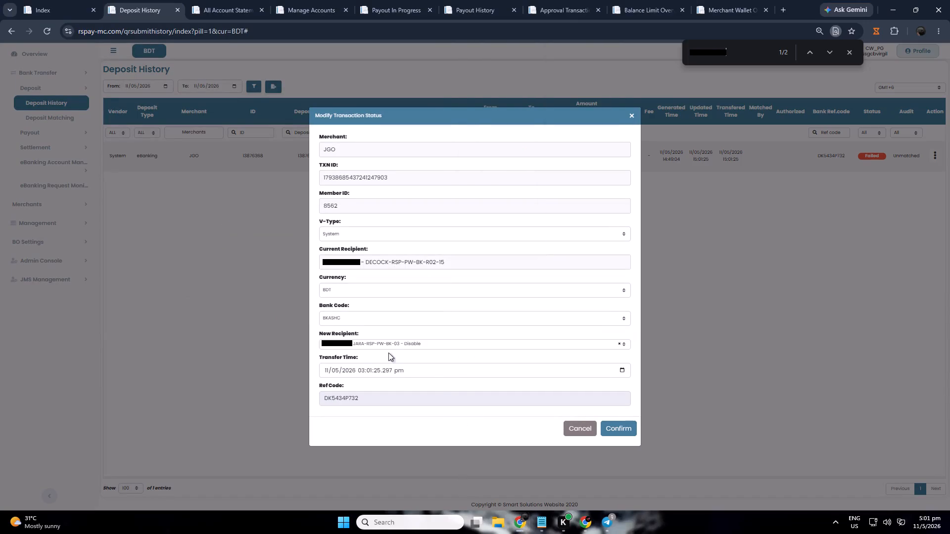
left_click(381, 342)
left_click(385, 358)
key("BackSpace")
key("BackSpace")
key("BackSpace")
key("BackSpace")
key("BackSpace")
key("BackSpace")
key("BackSpace")
key("BackSpace")
key("BackSpace")
key("BackSpace")
key("BackSpace")
key("BackSpace")
key("BackSpace")
key("BackSpace")
key("BackSpace")
key("BackSpace")
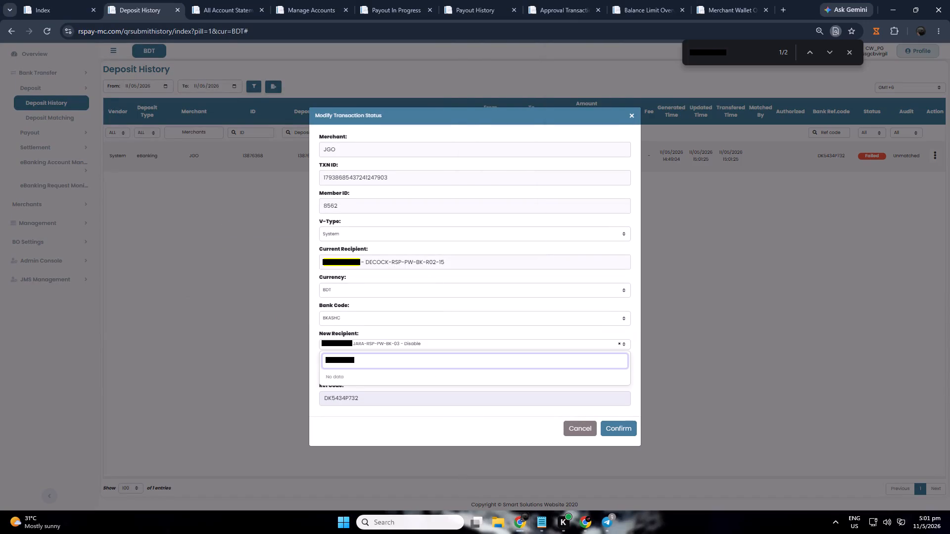
key("ctrl+v")
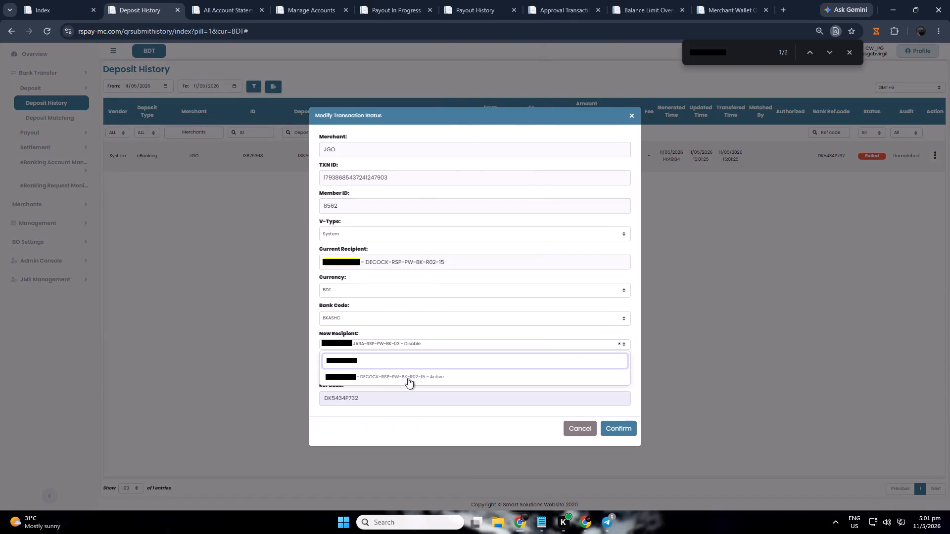
left_click(408, 378)
key("alt+Tab")
double_click(507, 299)
key("ctrl+c")
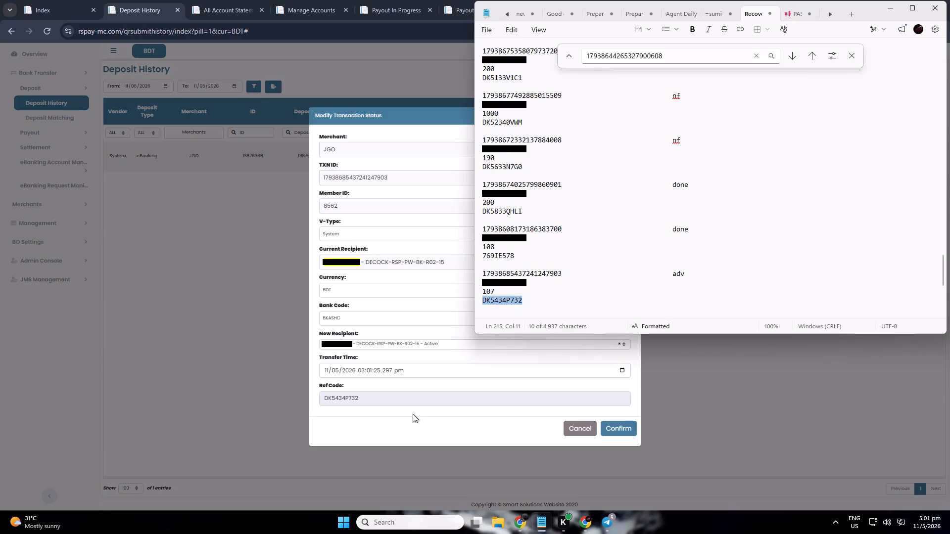
left_click(394, 428)
key("ctrl+f")
key("ctrl+v")
left_click(630, 427)
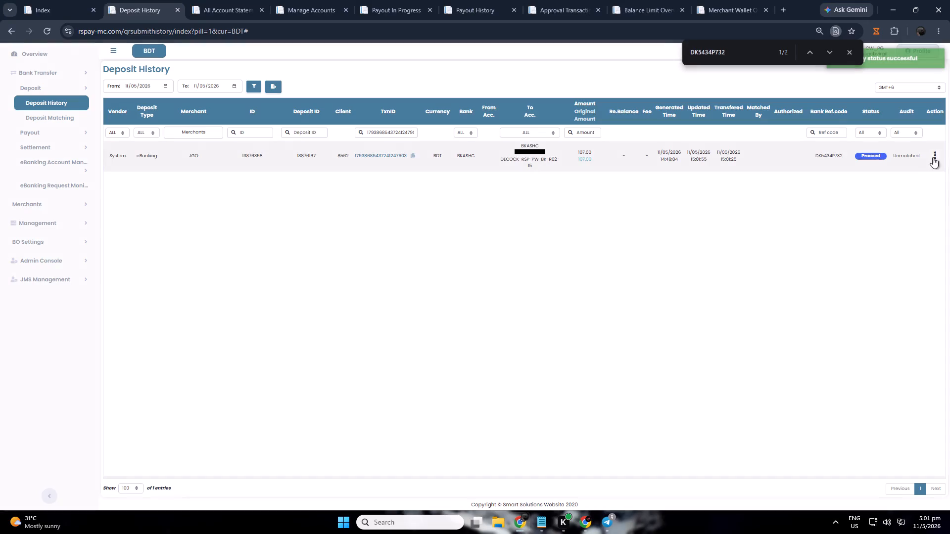
left_click(937, 154)
left_click(930, 181)
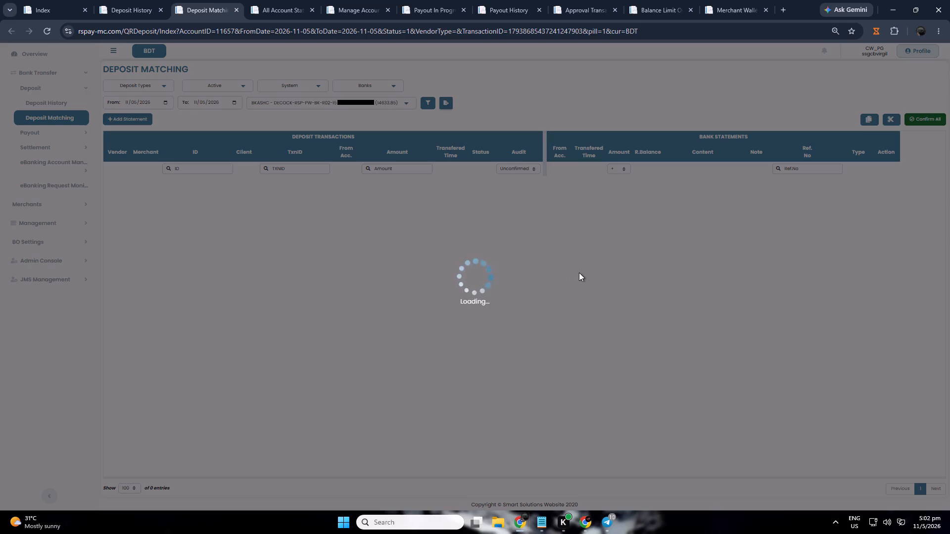
left_click(576, 290)
key("ctrl+f")
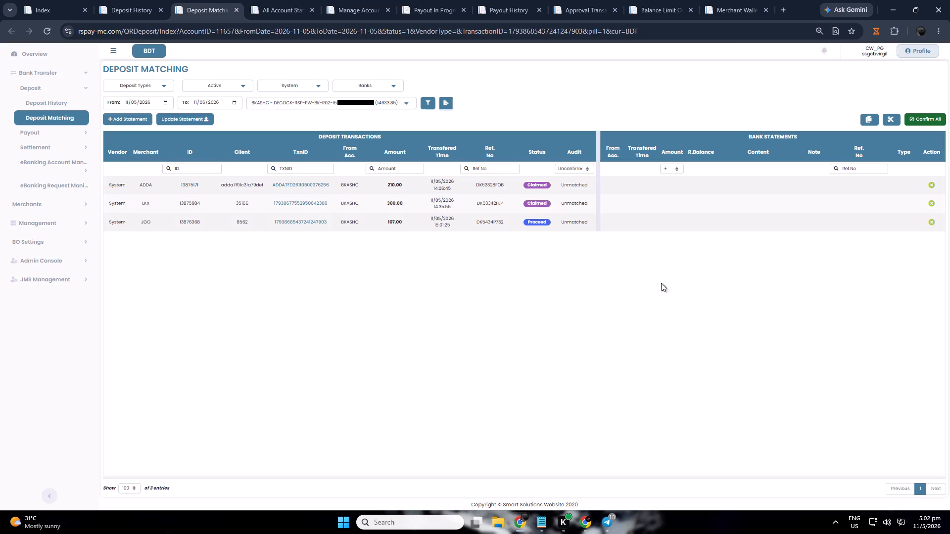
key("ctrl+v")
left_click(854, 166)
key("ctrl+v")
key("alt+Tab")
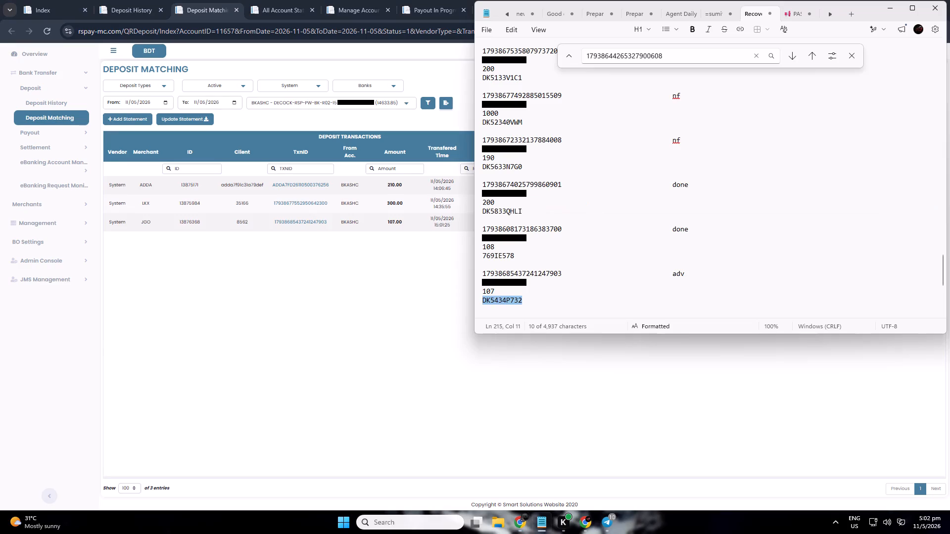
double_click(535, 275)
key("ctrl+c")
left_click(362, 330)
key("ctrl+f")
key("ctrl+v")
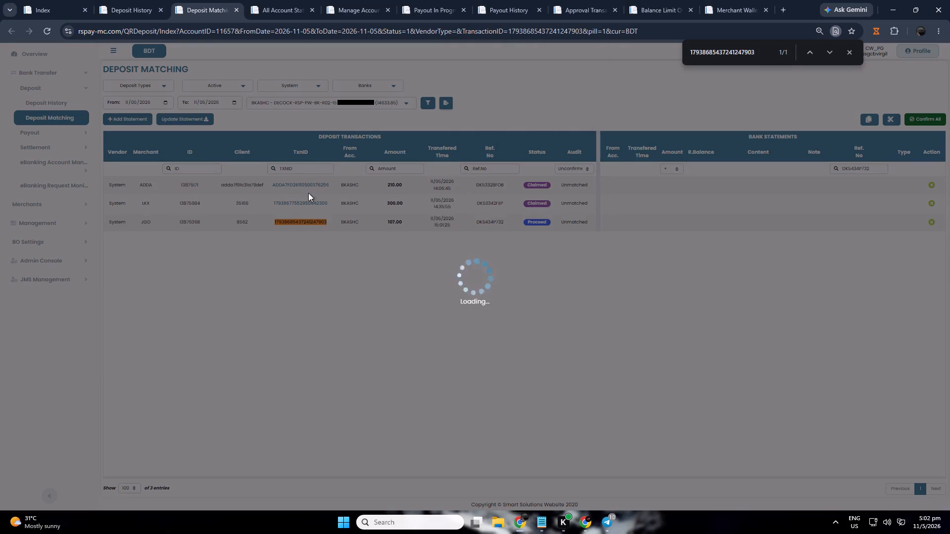
left_click(285, 303)
key("ctrl+f")
key("ctrl+v")
left_click(305, 170)
key("ctrl+v")
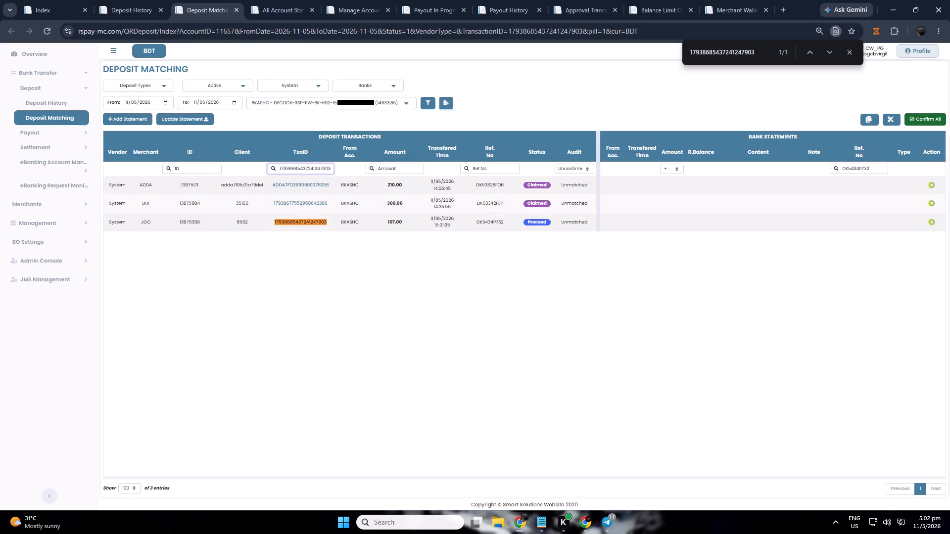
left_click(334, 291)
left_click(317, 301)
key("ctrl+f")
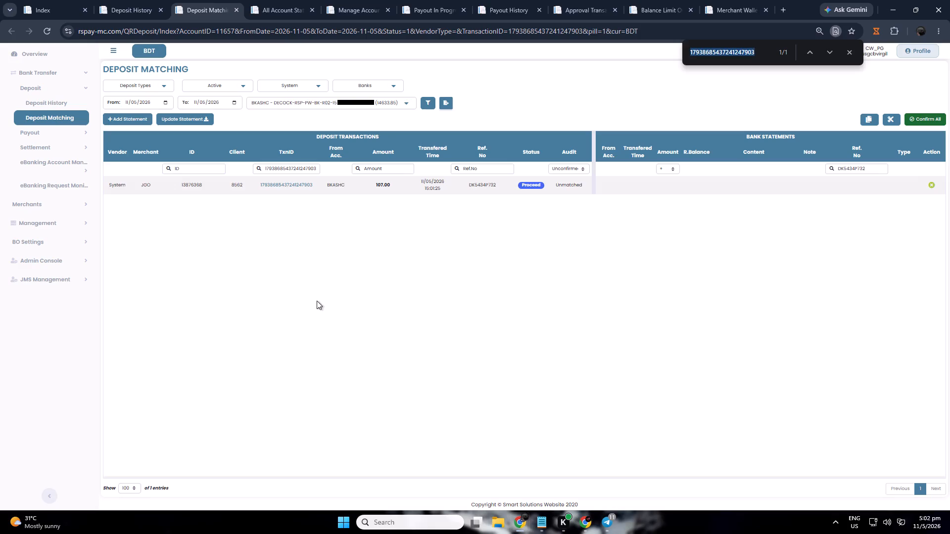
key("ctrl+v")
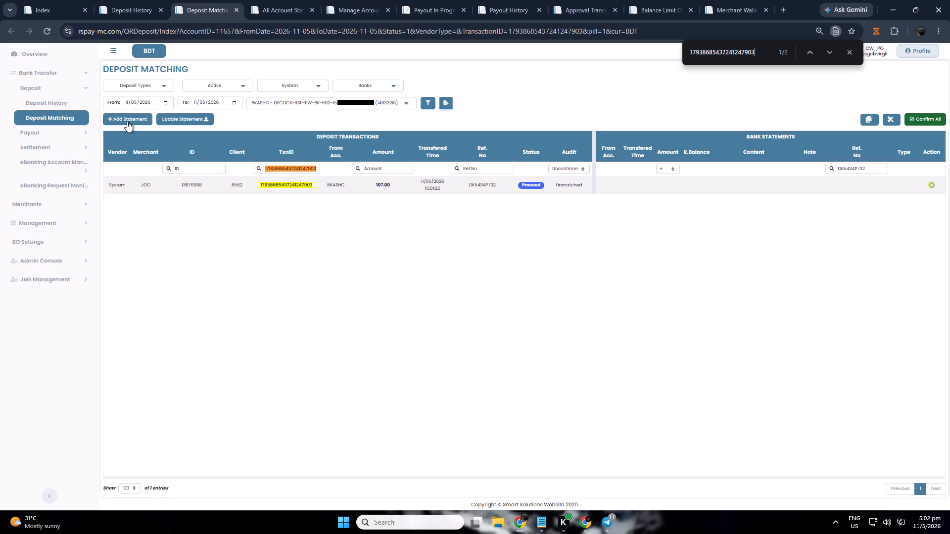
key("alt+Tab")
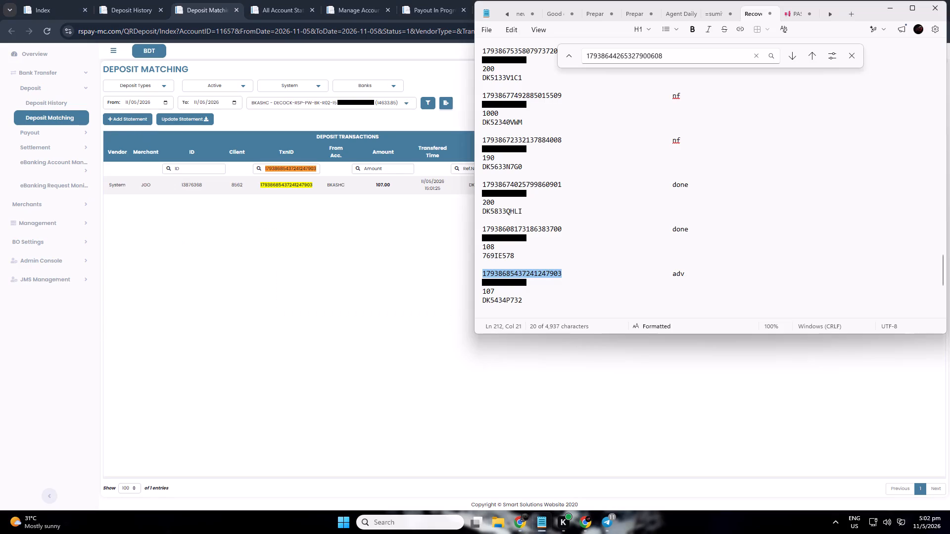
double_click(502, 303)
key("ctrl+c")
left_click(349, 338)
key("ctrl+f")
key("ctrl+v")
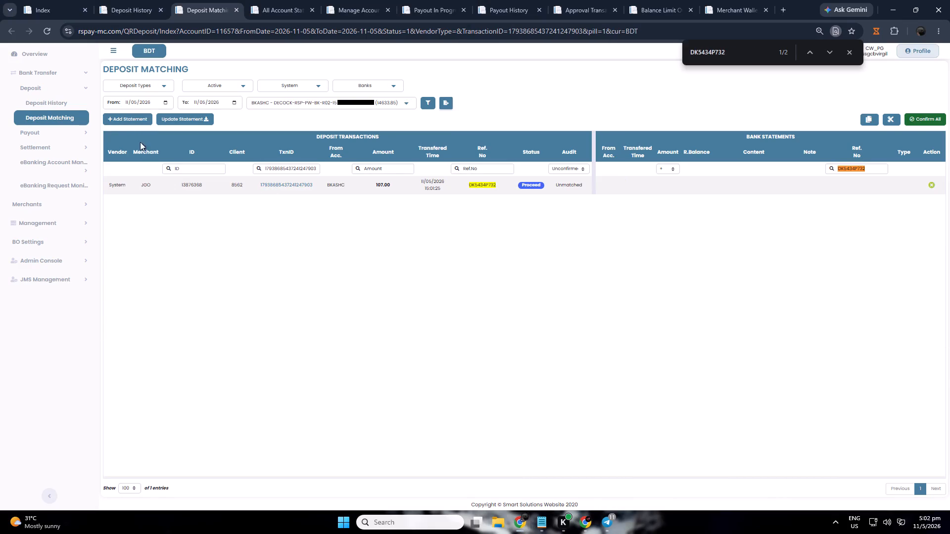
Start a manual statement for the account with Amount 107, Balance 107, Charge Fee 0.20 and an all-ones placeholder sender account number.
left_click(125, 114)
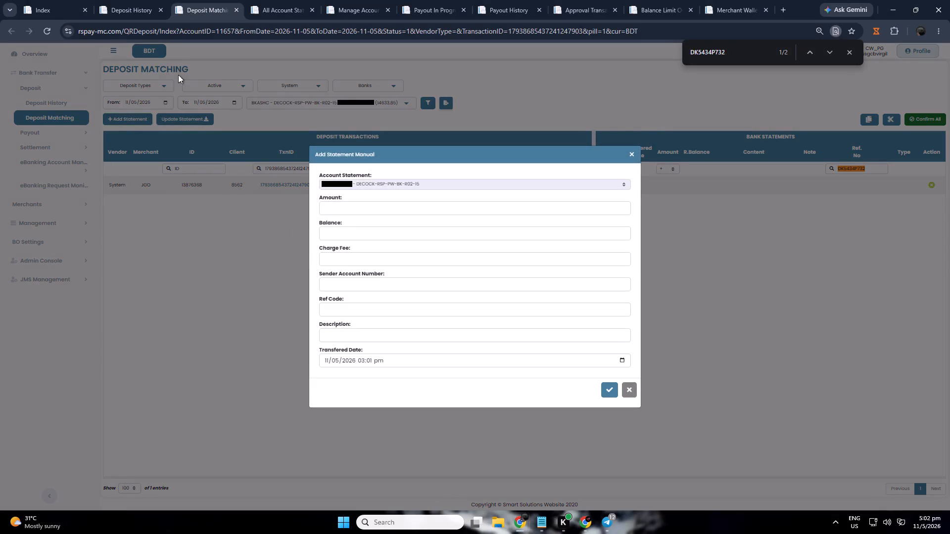
key("alt+Tab")
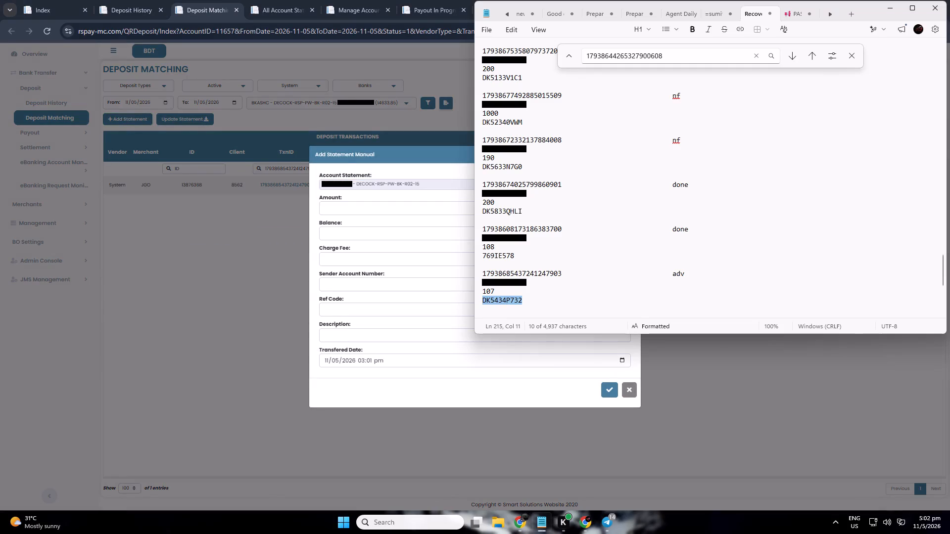
double_click(489, 290)
key("ctrl+c")
left_click(355, 203)
key("ctrl+v")
left_click(344, 234)
key("ctrl+v")
left_click(351, 264)
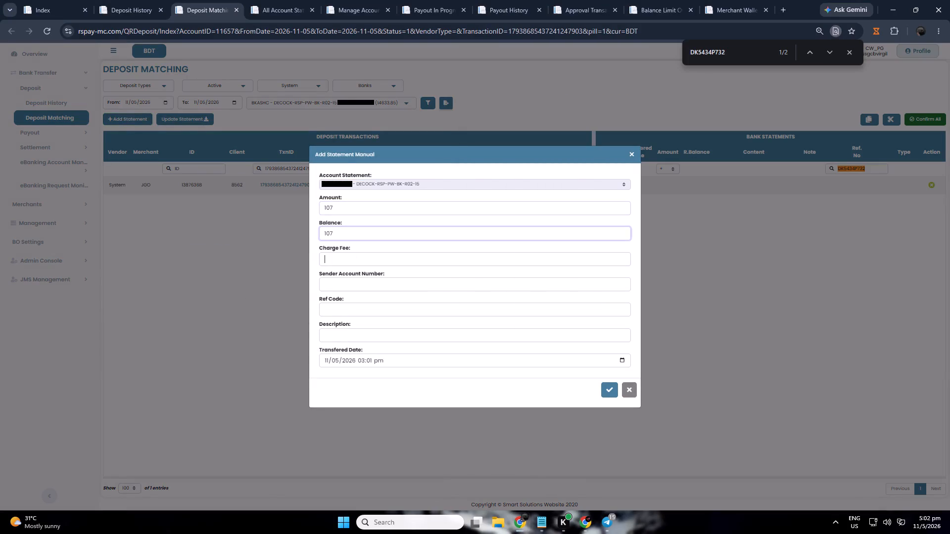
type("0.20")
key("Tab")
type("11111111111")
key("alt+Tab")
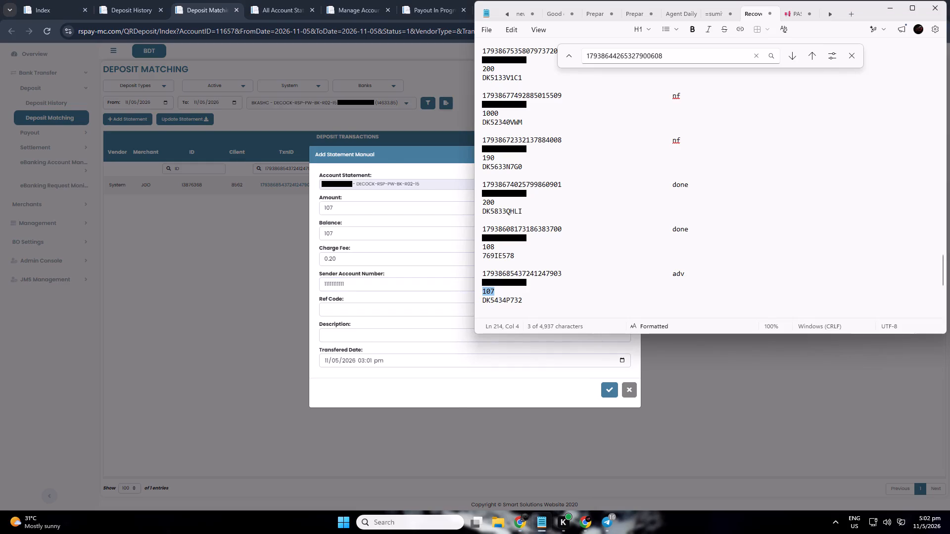
double_click(508, 299)
key("ctrl+c")
left_click(359, 311)
key("ctrl+v")
left_click(352, 337)
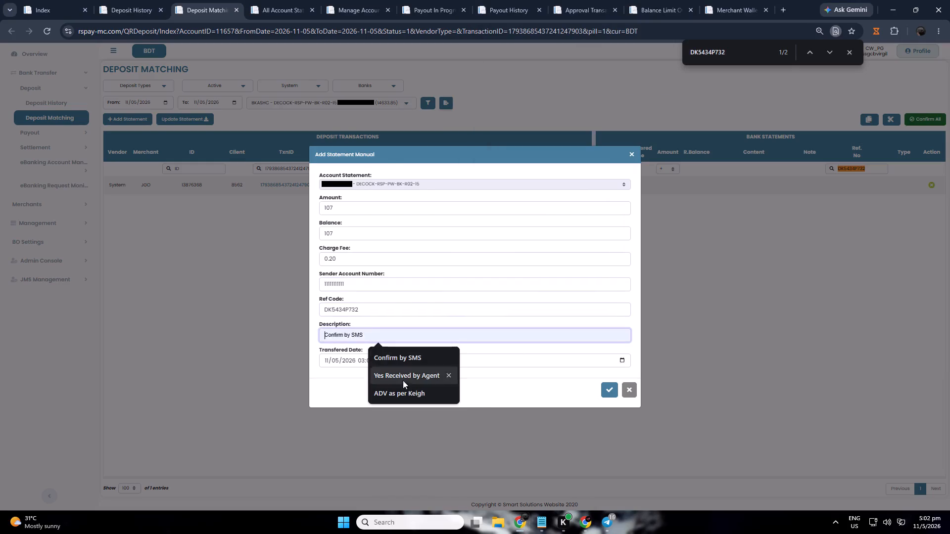
left_click(405, 388)
left_click(604, 389)
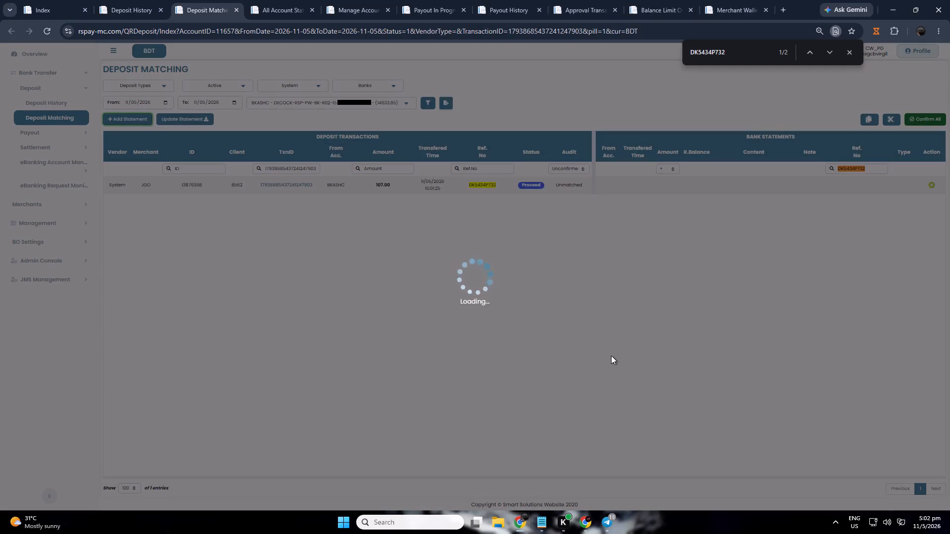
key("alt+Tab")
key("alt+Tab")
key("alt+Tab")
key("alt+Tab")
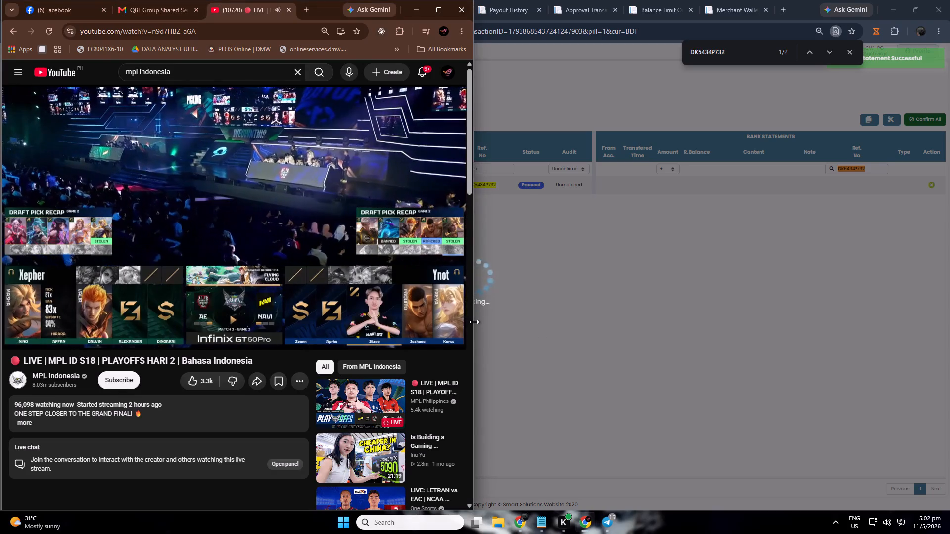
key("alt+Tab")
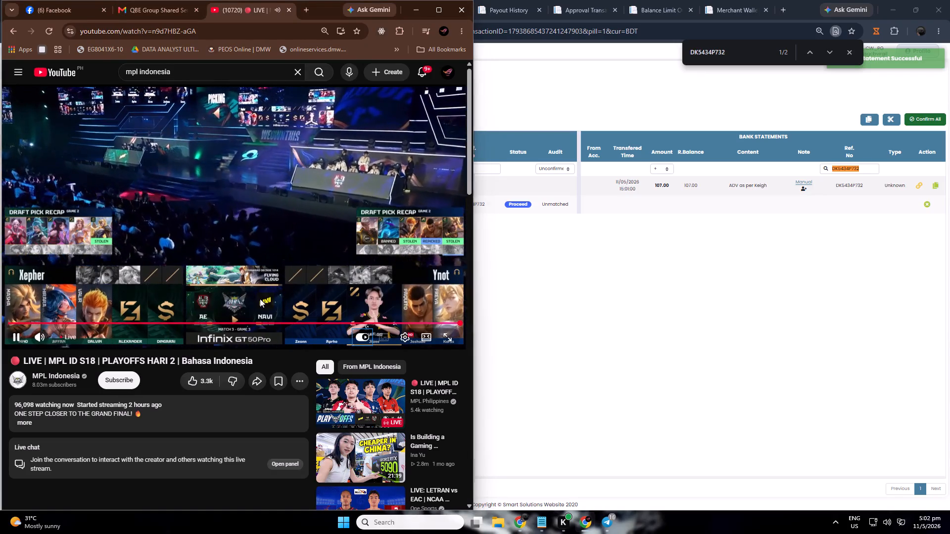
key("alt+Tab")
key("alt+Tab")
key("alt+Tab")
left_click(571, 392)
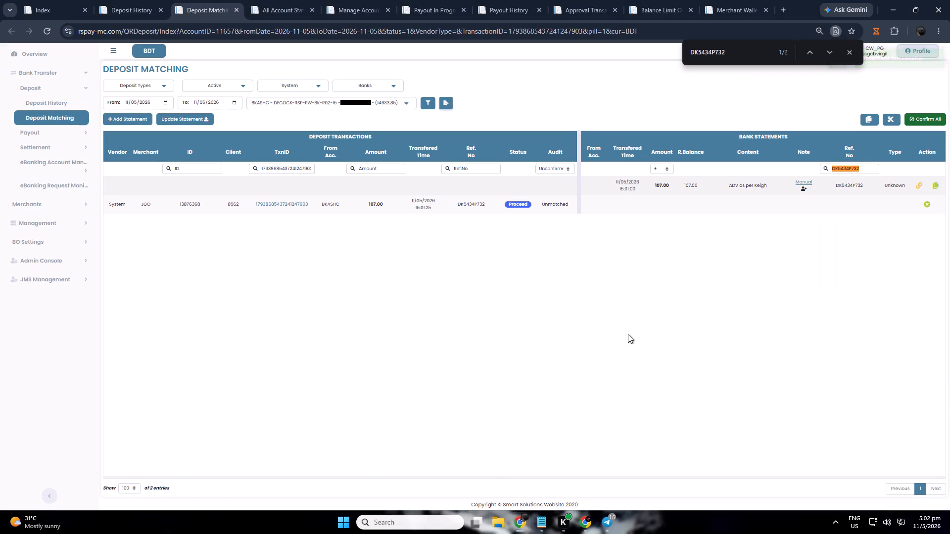
key("alt+Tab")
key("alt+Tab")
key("alt+Tab")
key("alt+Tab")
key("alt+Tab")
key("alt+Tab")
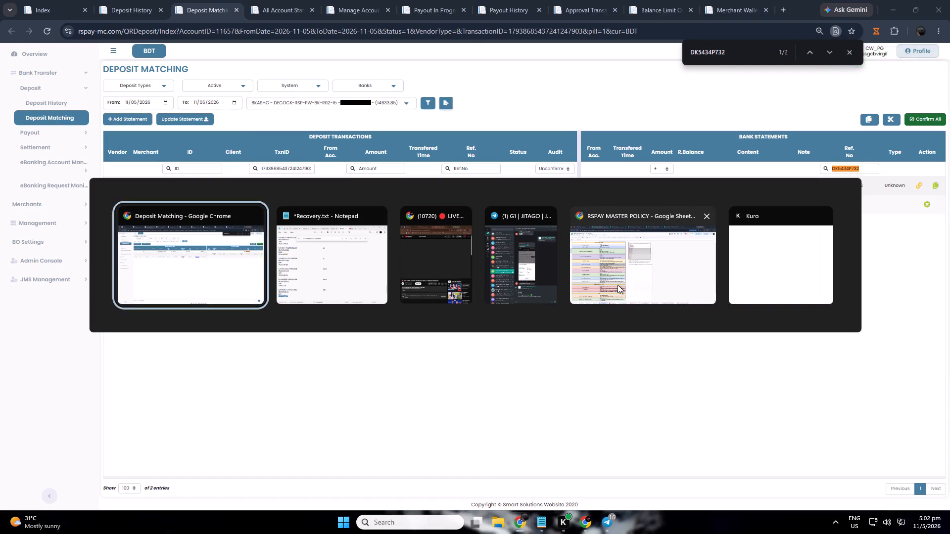
key("alt+Tab")
left_click(513, 302)
double_click(517, 301)
key("ctrl+c")
left_click(394, 324)
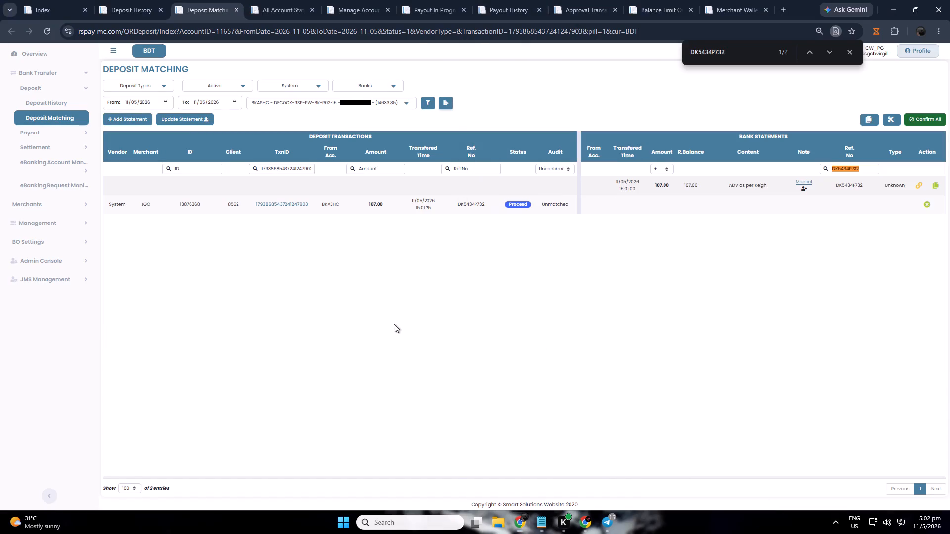
key("ctrl+f")
key("ctrl+v")
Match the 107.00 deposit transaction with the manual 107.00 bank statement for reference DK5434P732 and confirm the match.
left_click(436, 206)
left_click(674, 191)
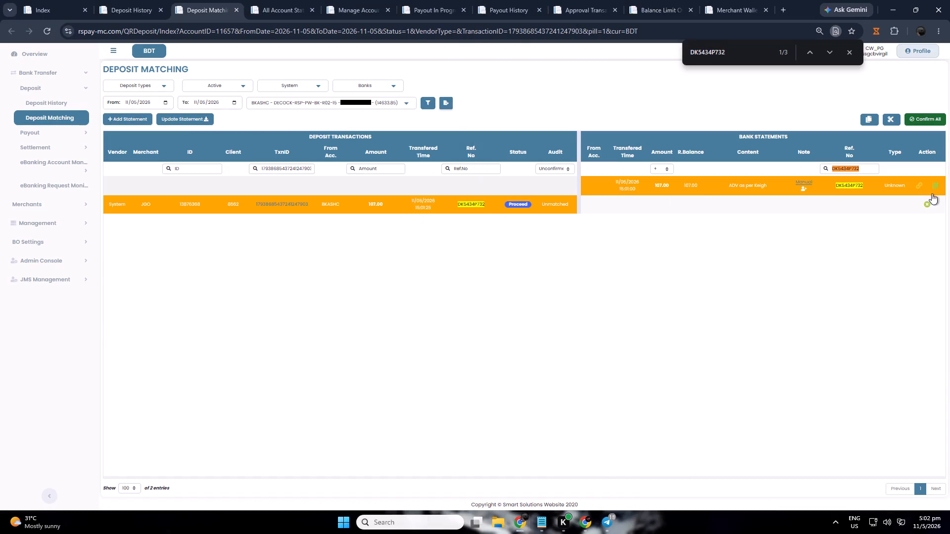
left_click(936, 186)
left_click(849, 52)
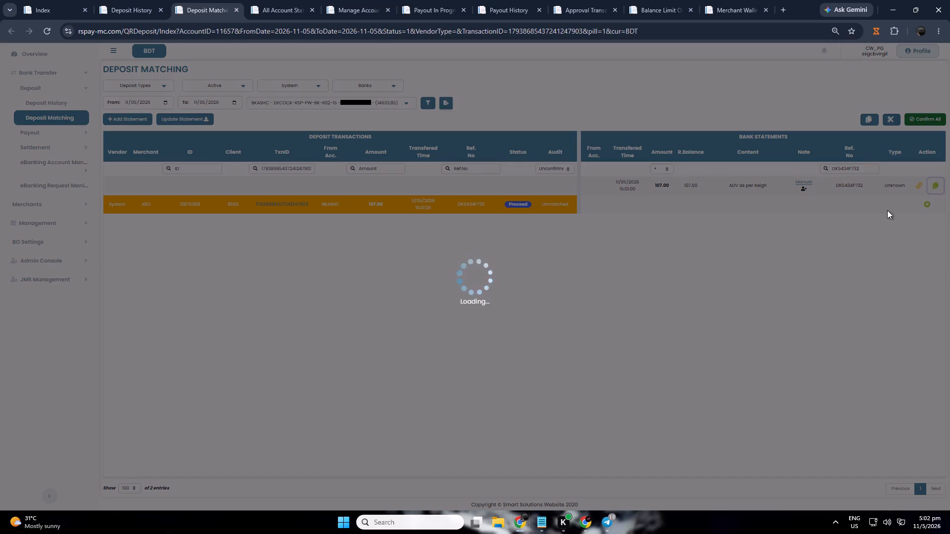
left_click(918, 189)
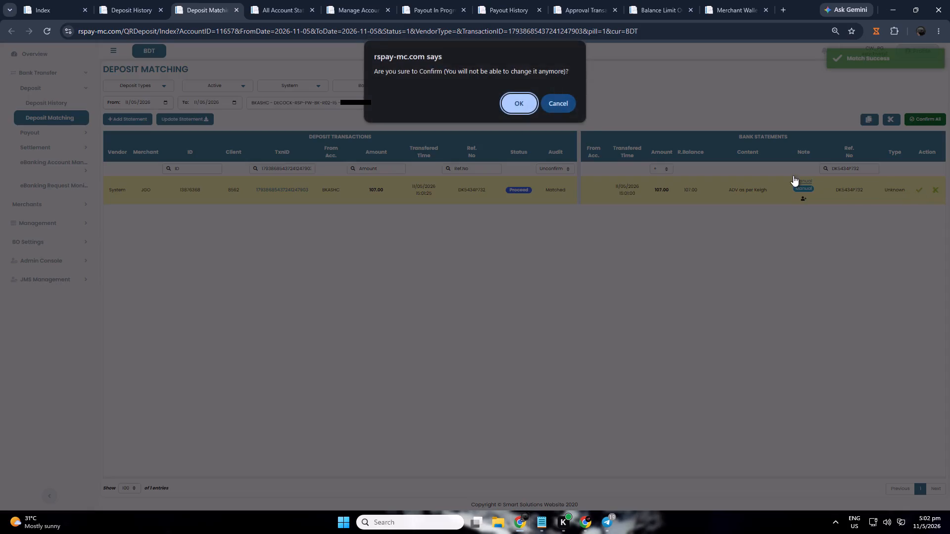
left_click(519, 104)
Copy the TxnID of the 107.00 deposit in Deposit History and refresh the results to check its status.
left_click(148, 14)
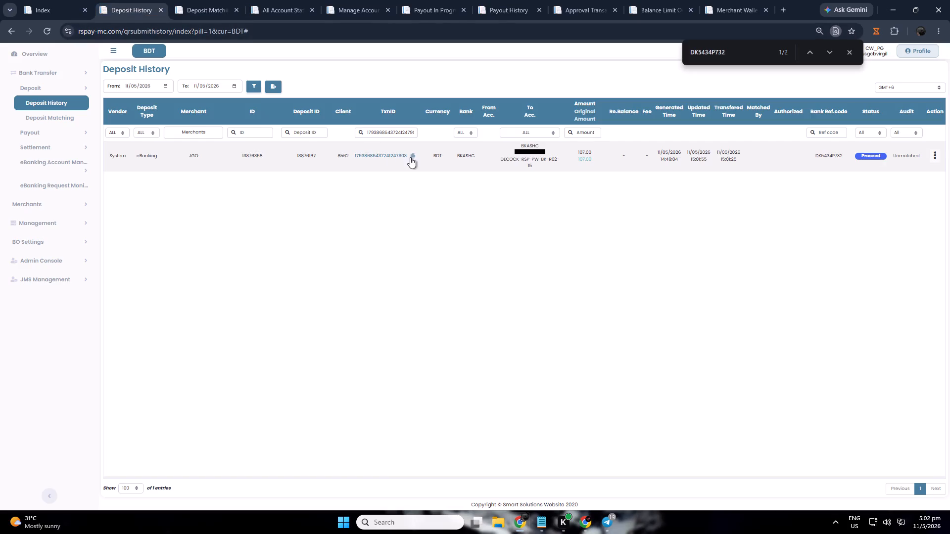
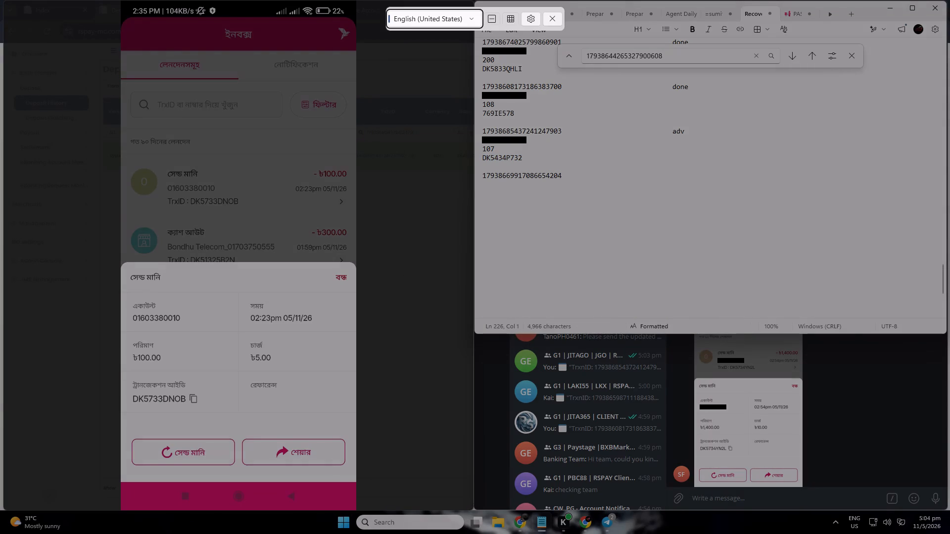
left_click_drag(129, 312, 183, 324)
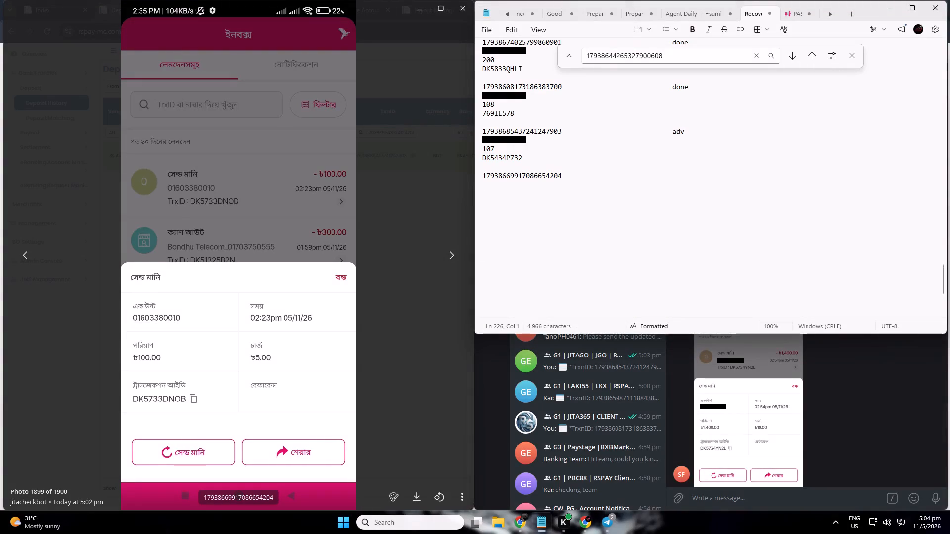
left_click(514, 187)
key("ctrl+v")
key("Return")
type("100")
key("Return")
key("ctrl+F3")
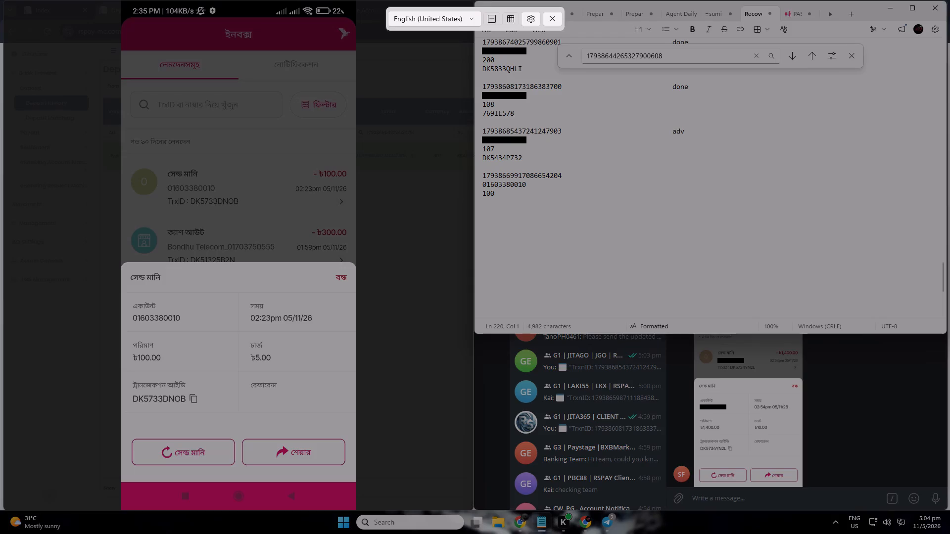
left_click_drag(129, 394, 188, 408)
key("ctrl+v")
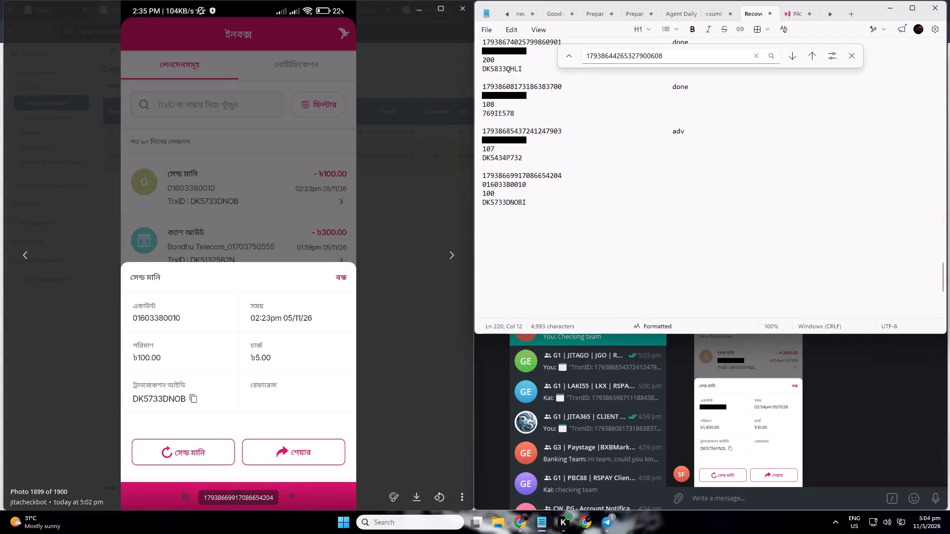
key("BackSpace")
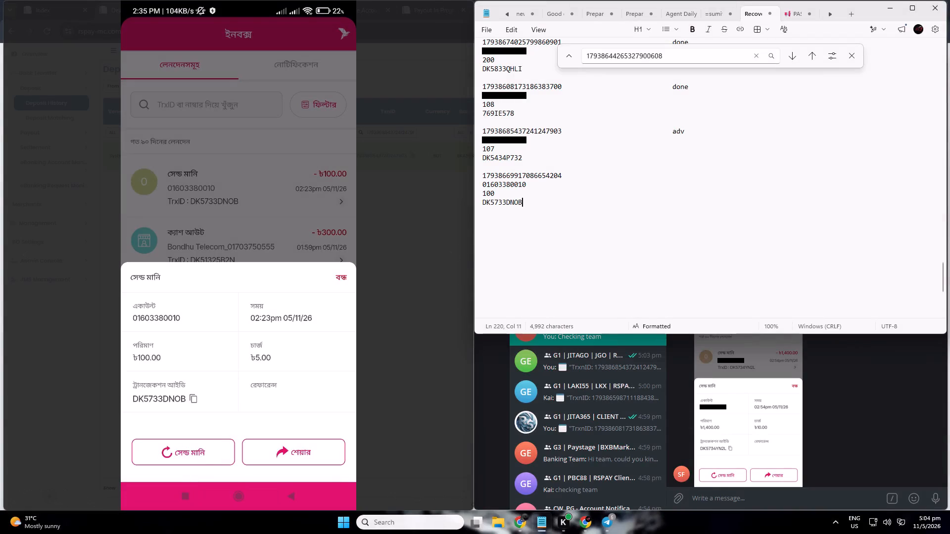
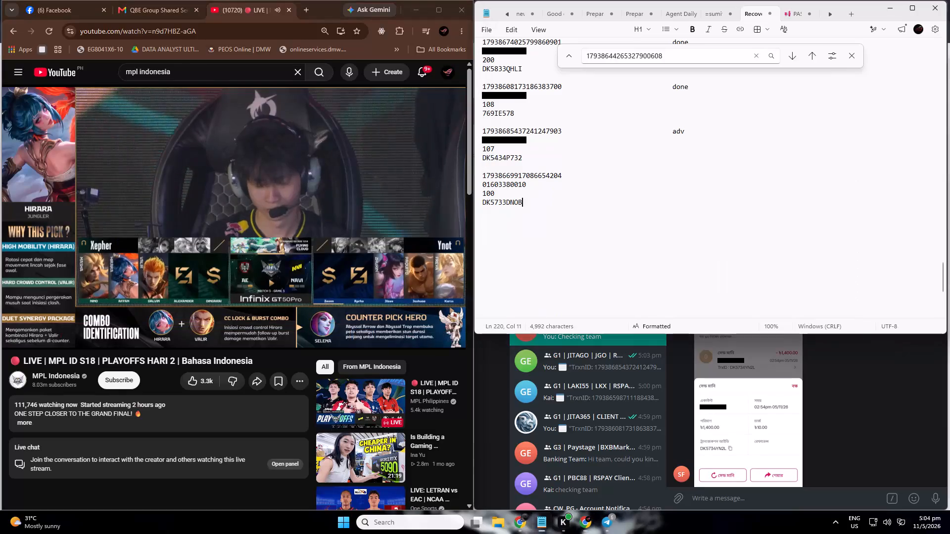
left_click(570, 215)
left_click(554, 169)
double_click(552, 173)
key("ctrl+c")
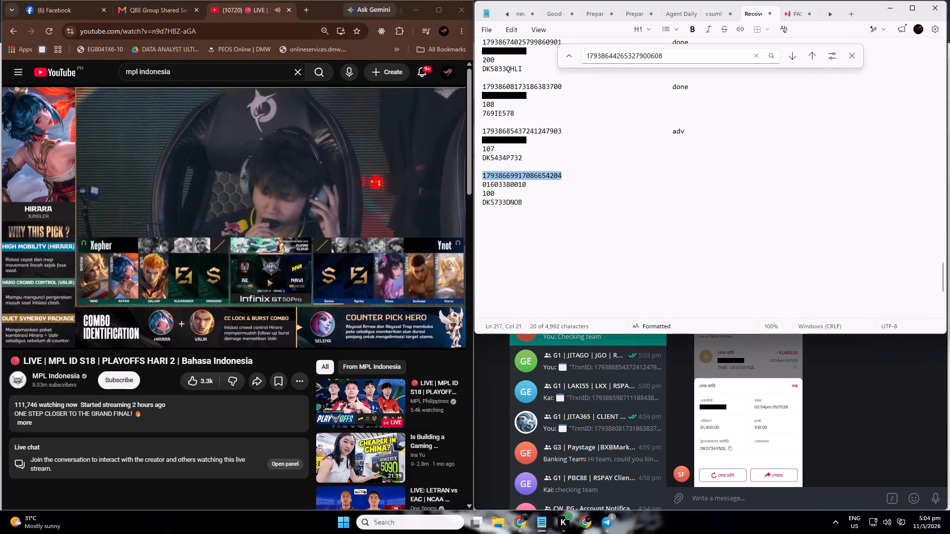
key("alt+Tab")
key("alt+Tab")
key("alt+Tab")
double_click(395, 133)
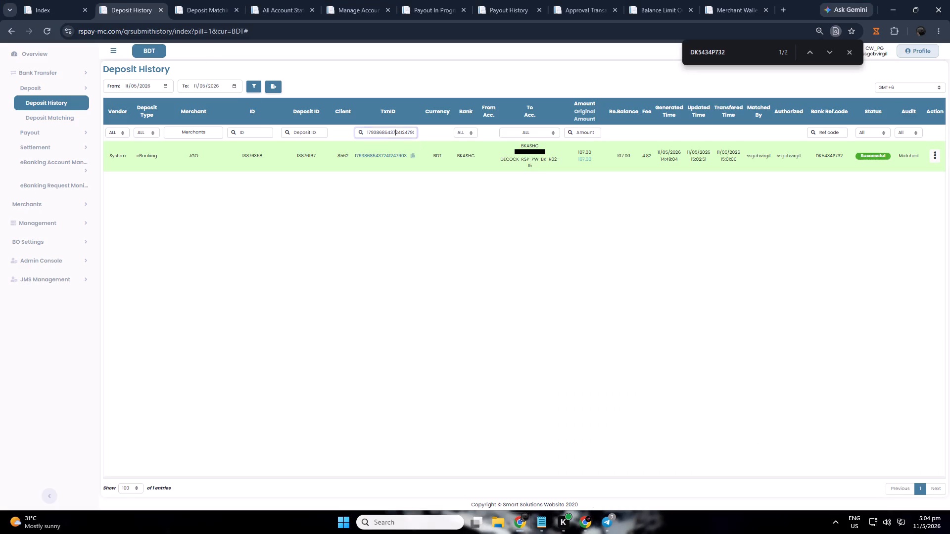
key("ctrl+v")
left_click(237, 11)
key("alt+Tab")
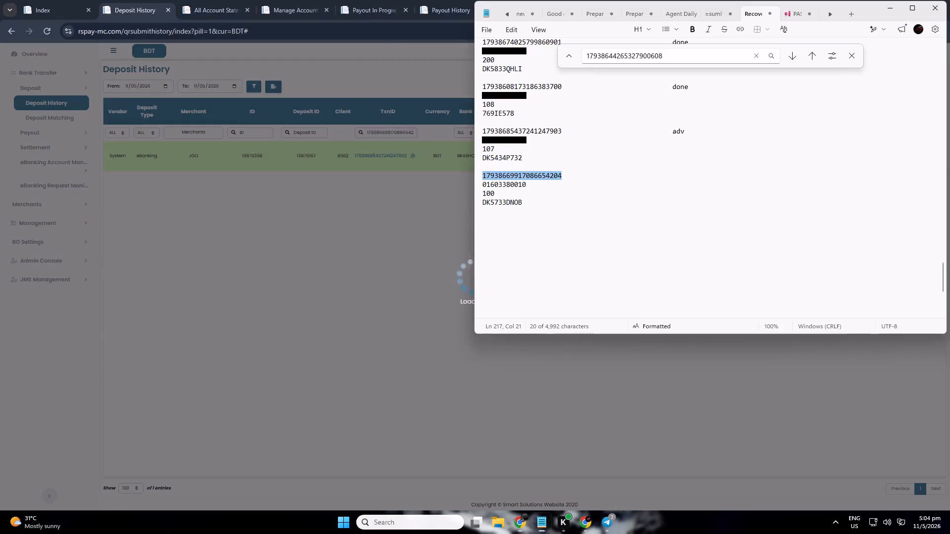
double_click(514, 185)
key("ctrl+c")
left_click(310, 0)
double_click(807, 89)
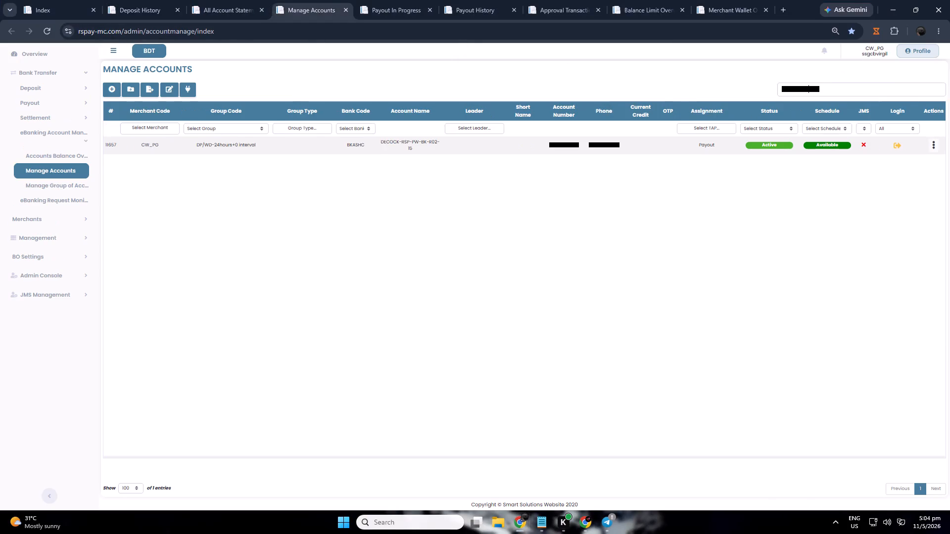
key("ctrl+v")
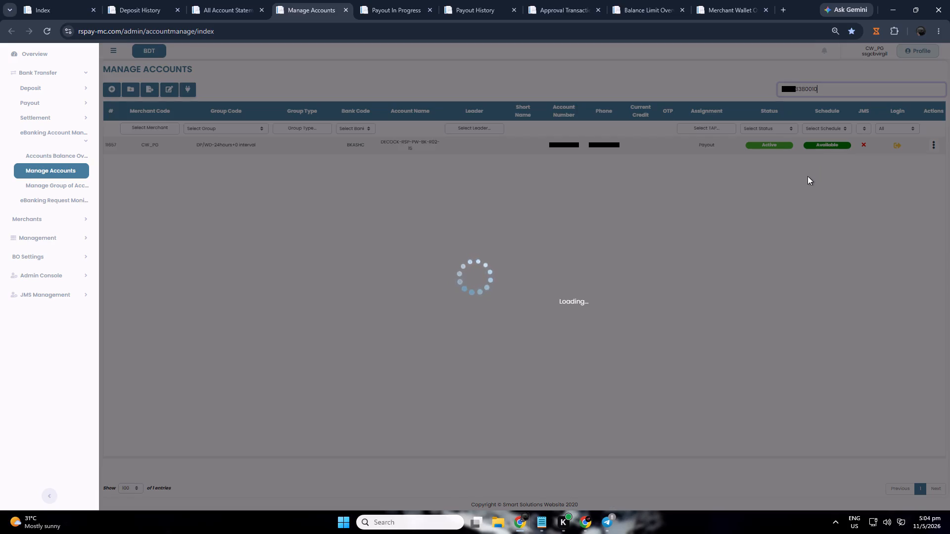
key("alt+Tab")
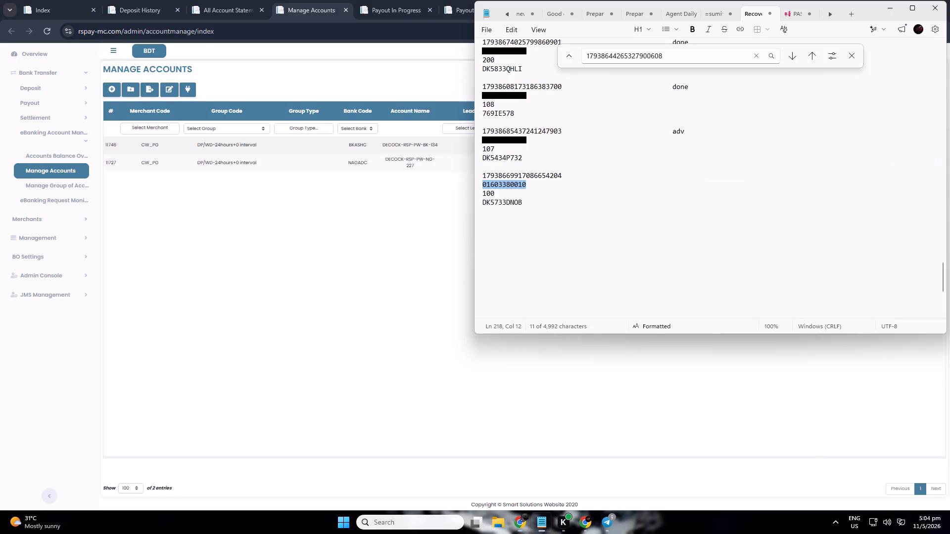
double_click(507, 203)
key("ctrl+c")
left_click(361, 240)
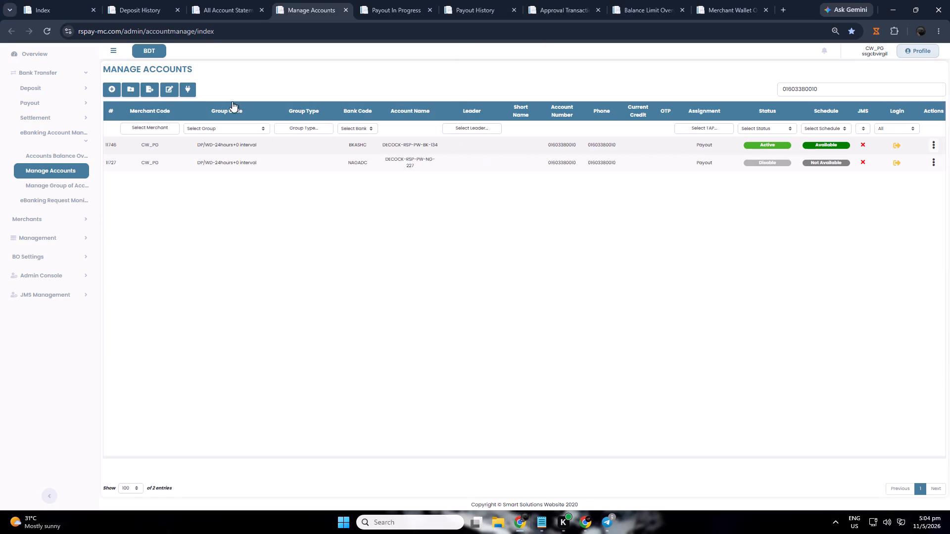
left_click(211, 11)
double_click(552, 129)
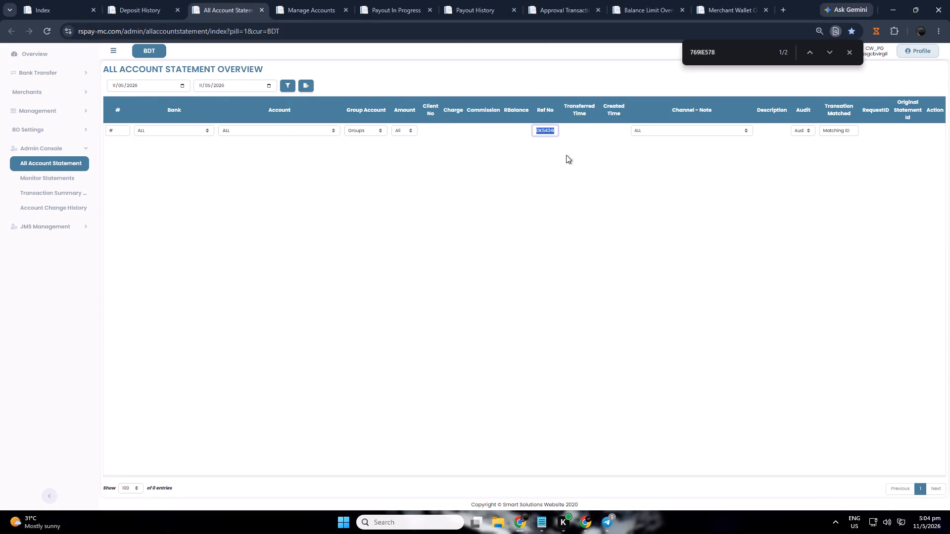
key("ctrl+v")
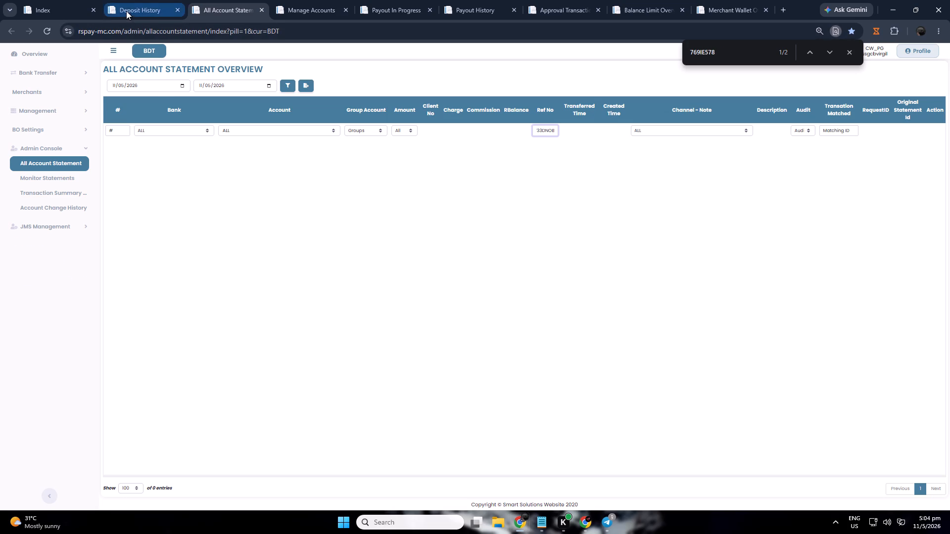
left_click(126, 11)
left_click(377, 153)
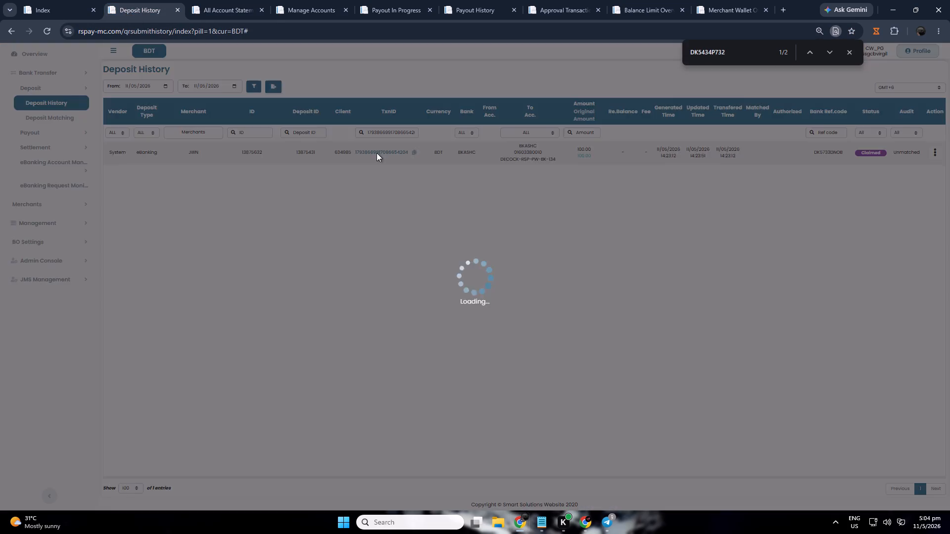
left_click(505, 344)
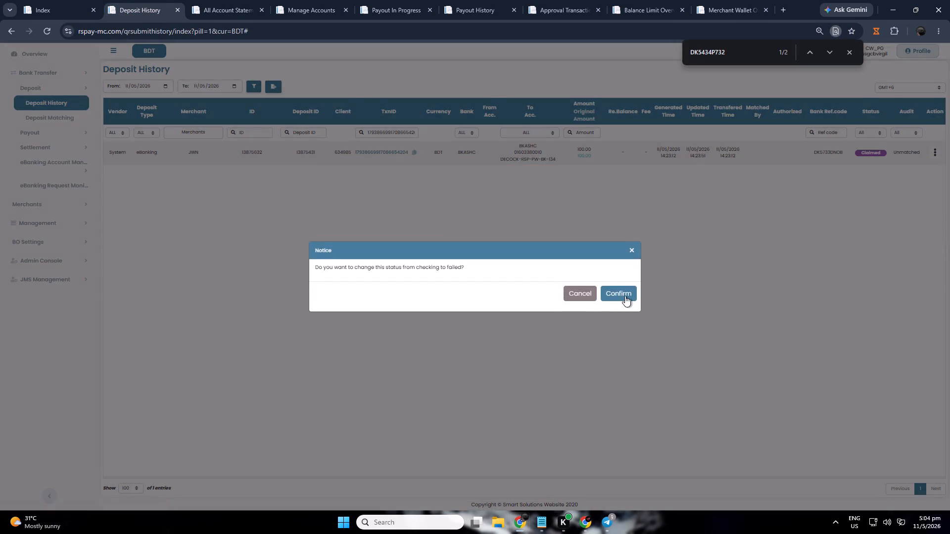
left_click(627, 293)
left_click(395, 152)
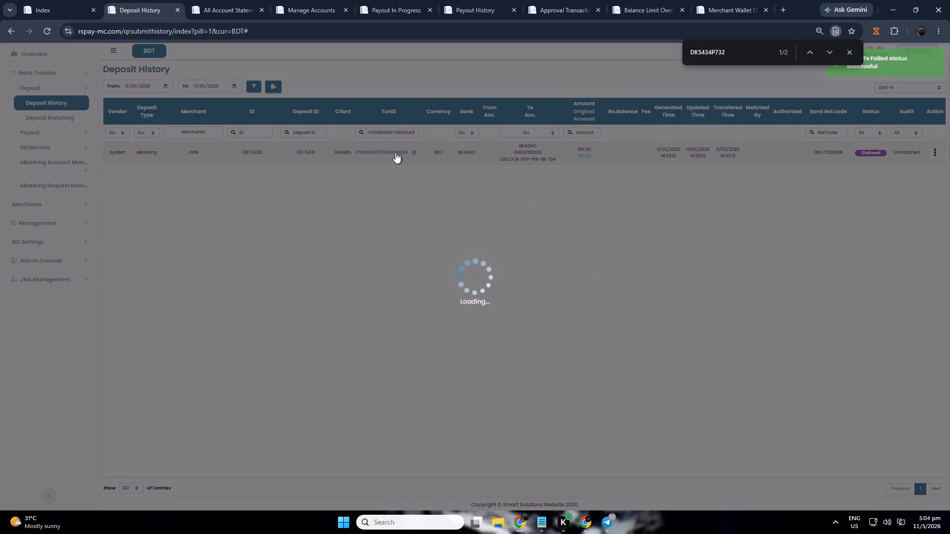
left_click(448, 343)
key("alt+Tab")
key("alt+Tab")
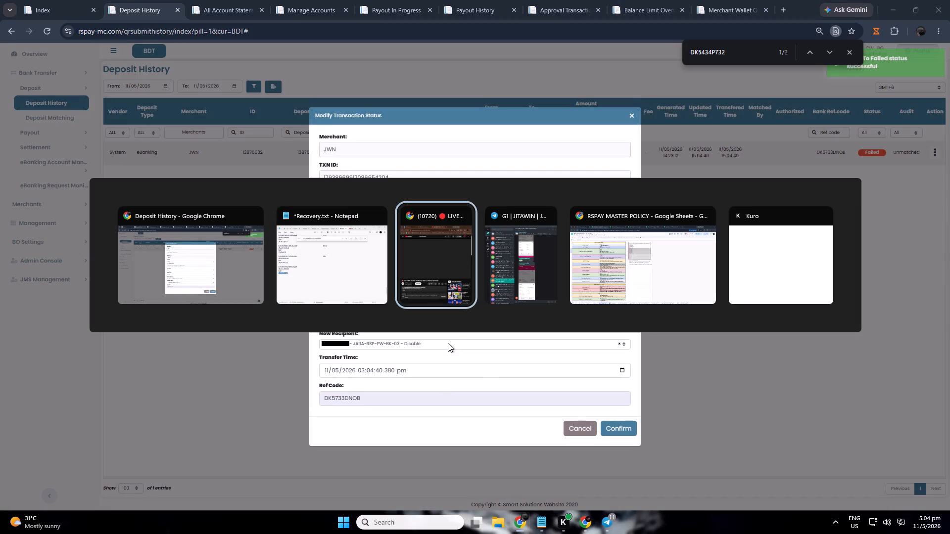
key("alt+Tab")
key("alt+Tab")
key("alt+Tab")
key("alt+Tab")
key("alt+Tab")
left_click(576, 172)
key("Tab")
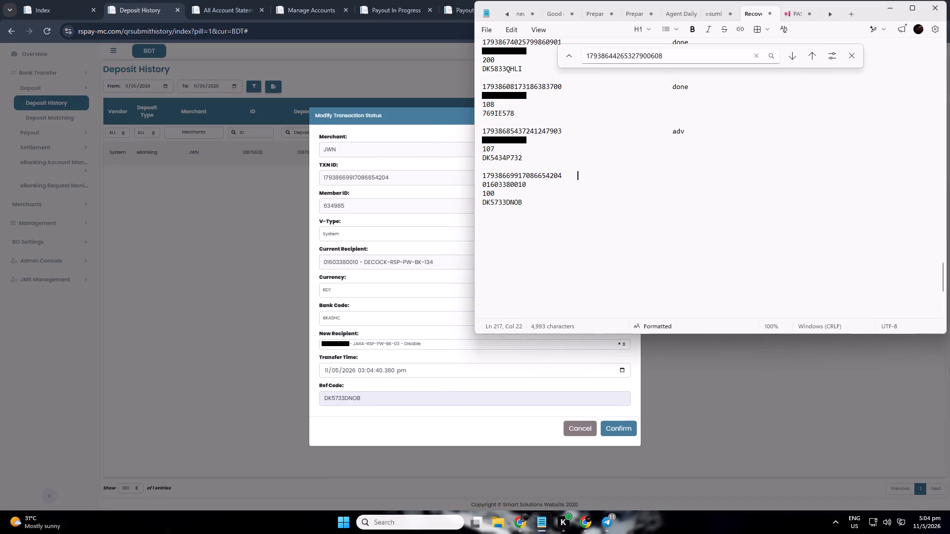
key("Tab")
key("Tab")
key("Tab")
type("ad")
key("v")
left_click(524, 186)
double_click(512, 188)
key("ctrl+c")
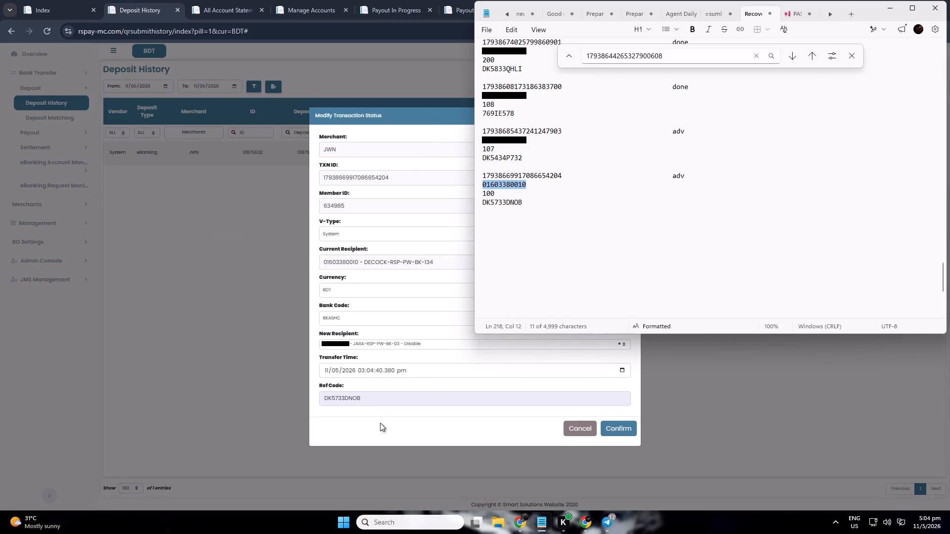
double_click(380, 423)
key("ctrl+f")
key("ctrl+v")
left_click(377, 343)
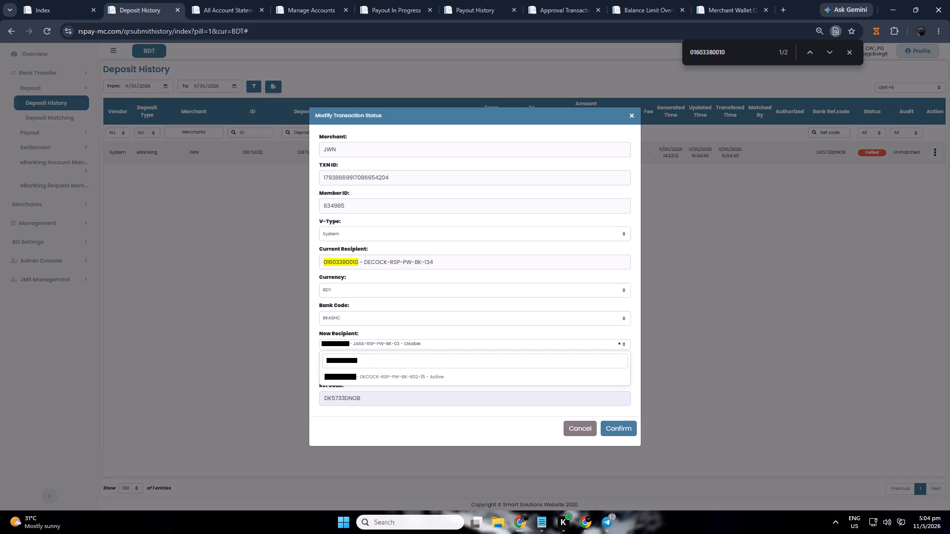
left_click(380, 365)
key("BackSpace")
key("BackSpace")
key("BackSpace")
key("BackSpace")
key("BackSpace")
key("BackSpace")
key("BackSpace")
key("BackSpace")
key("BackSpace")
key("BackSpace")
key("BackSpace")
key("BackSpace")
key("BackSpace")
key("ctrl+v")
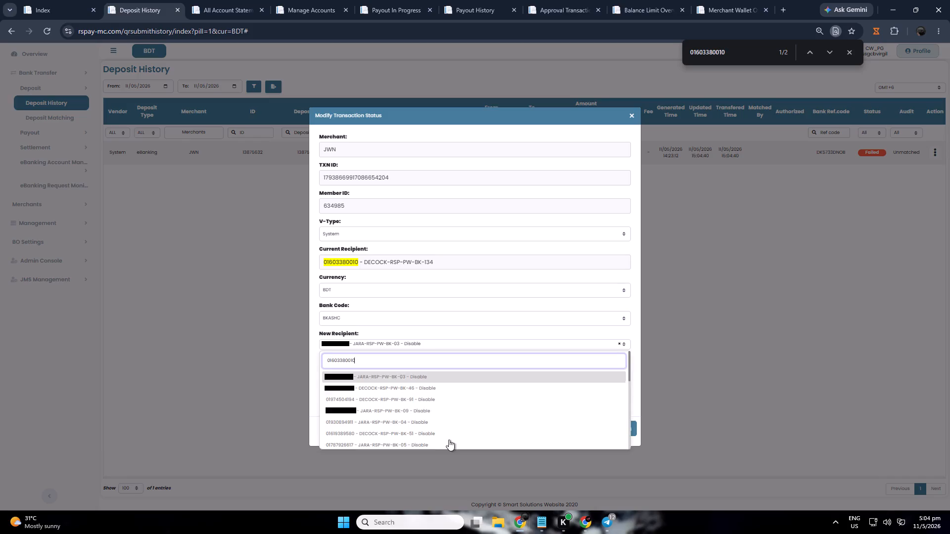
left_click(383, 376)
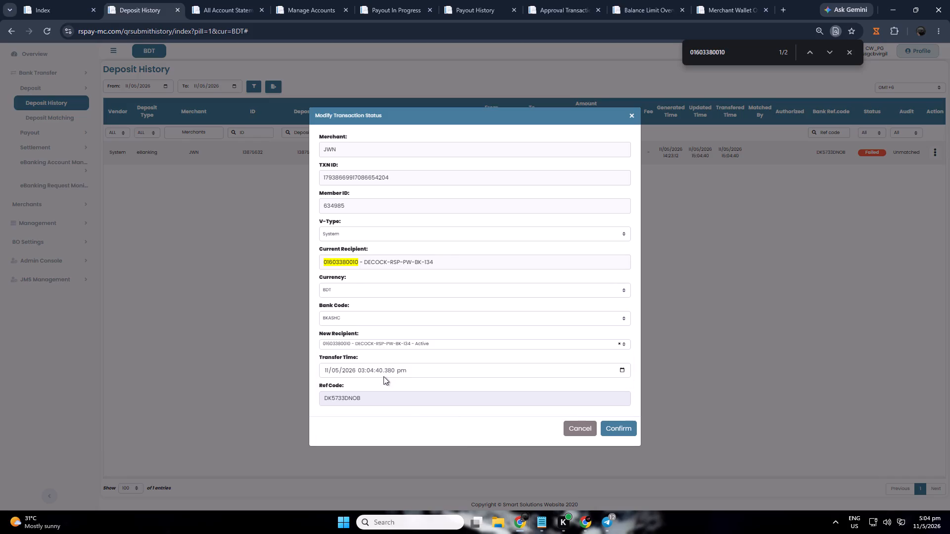
left_click(402, 423)
key("ctrl+f")
key("ctrl+v")
key("alt+Tab")
double_click(505, 202)
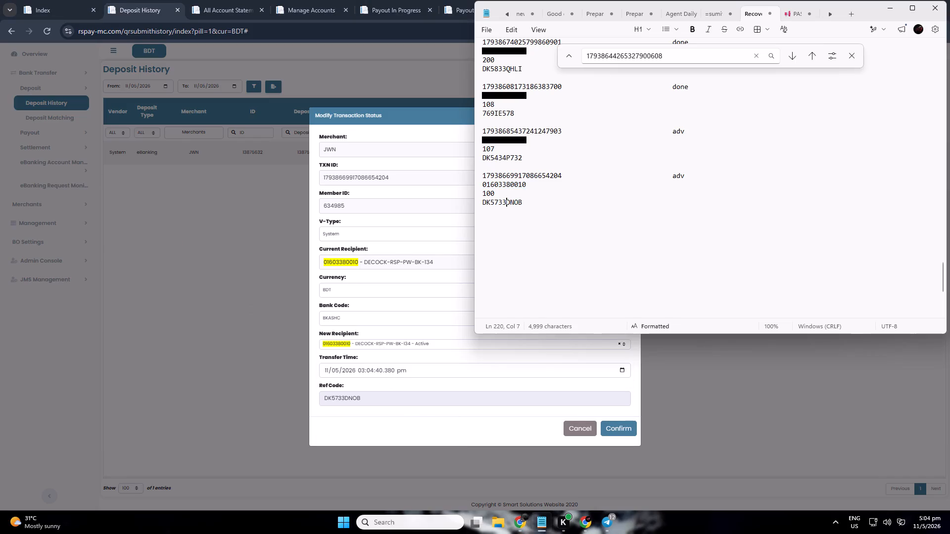
key("ctrl+c")
left_click(396, 421)
key("ctrl+f")
key("ctrl+v")
left_click(623, 426)
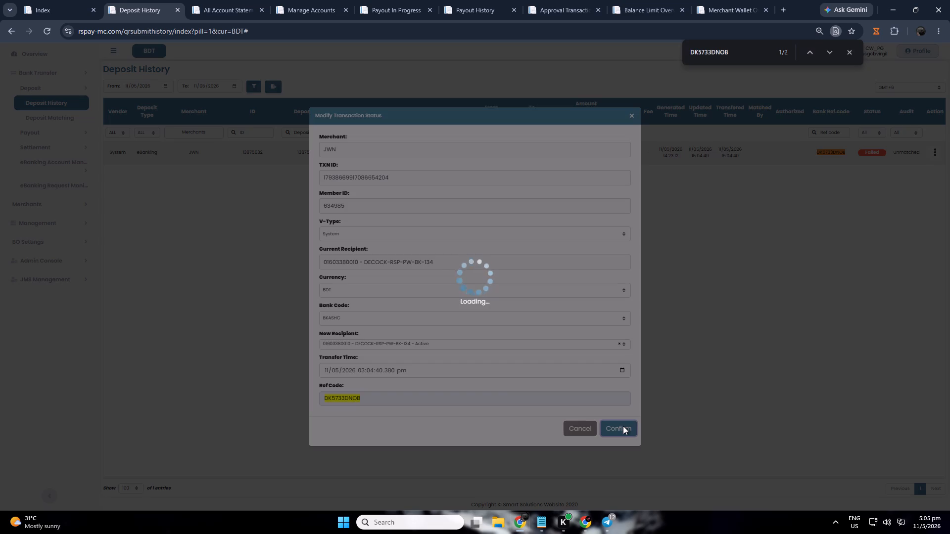
left_click(935, 154)
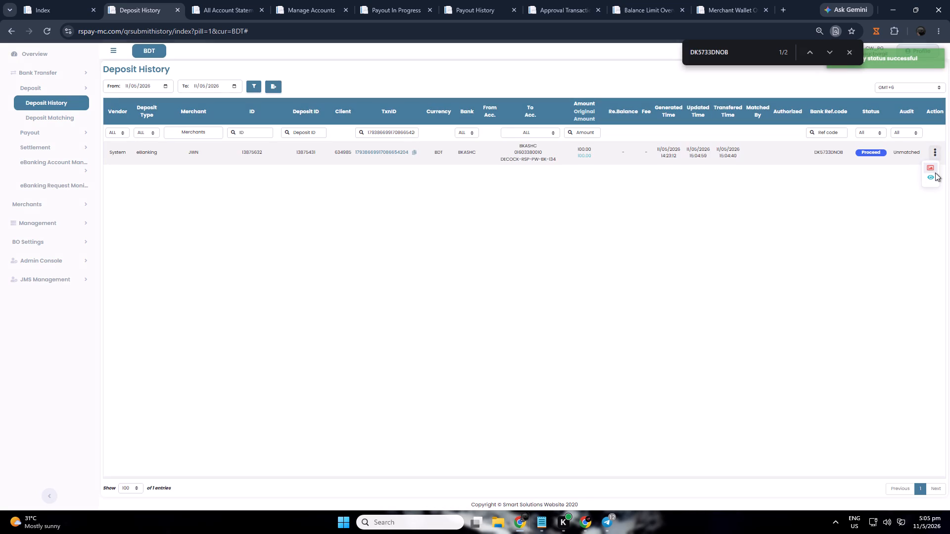
left_click(931, 179)
left_click(343, 16)
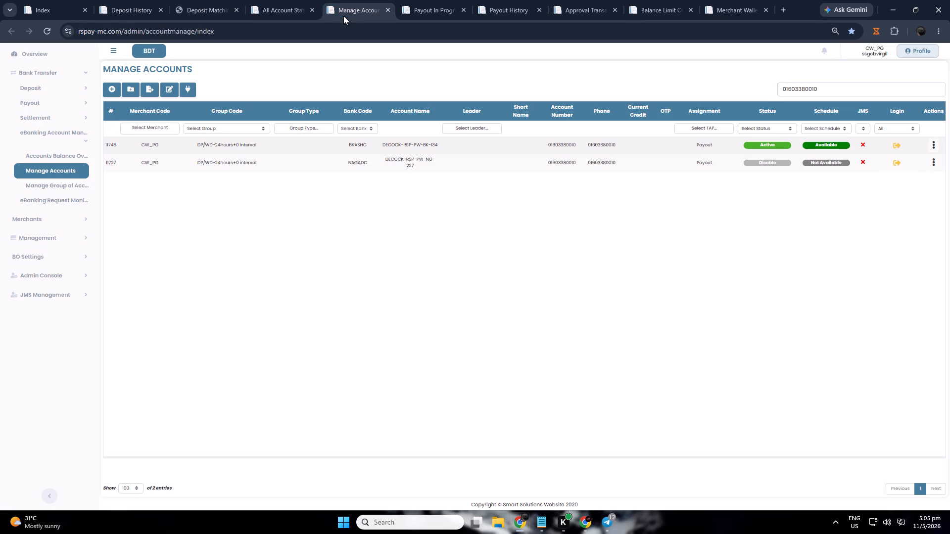
left_click(201, 9)
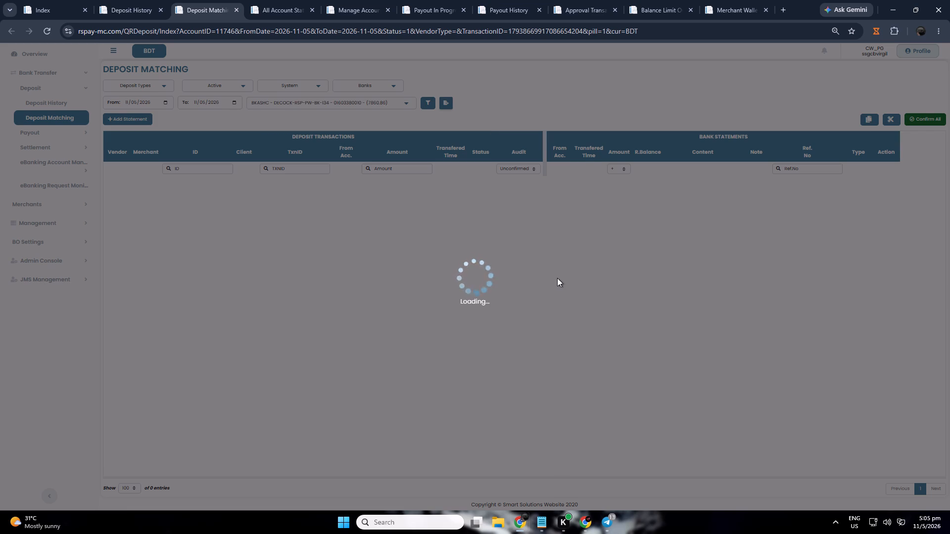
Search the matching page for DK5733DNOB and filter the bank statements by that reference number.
left_click(534, 275)
key("ctrl+f")
key("ctrl+v")
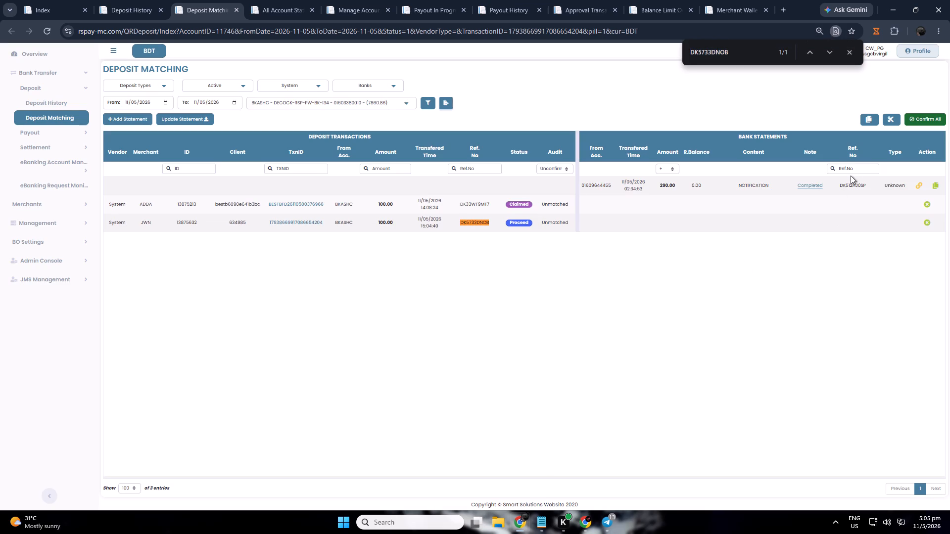
left_click(710, 333)
key("ctrl+f")
key("ctrl+v")
left_click(848, 53)
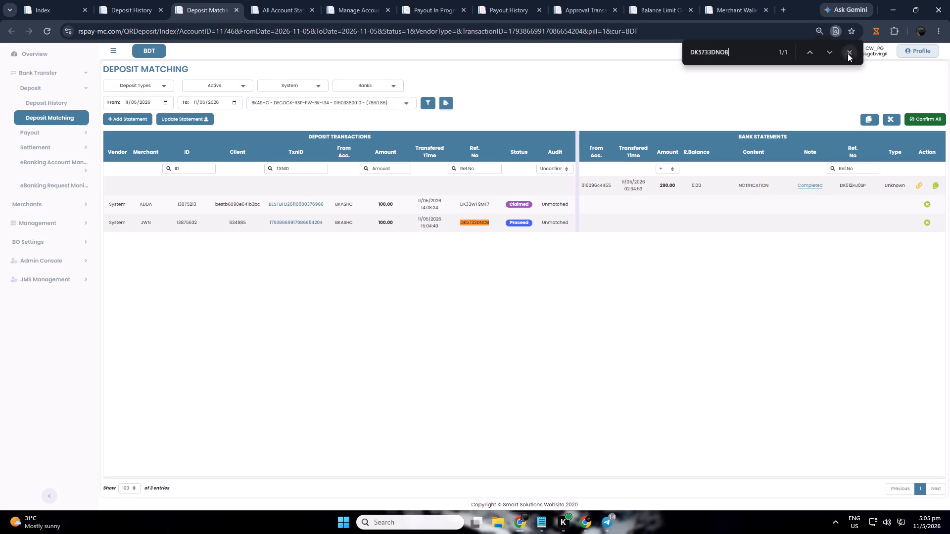
left_click(854, 172)
key("ctrl+v")
Check the account selected in Deposit Matching against the account number in the recovery notes.
key("alt+Tab")
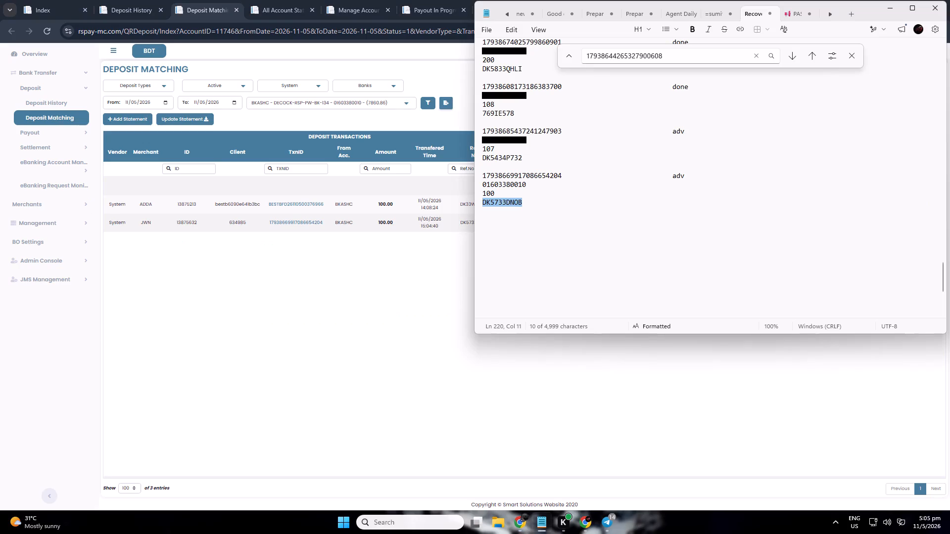
left_click(528, 181)
double_click(512, 187)
key("ctrl+c")
left_click(390, 330)
key("ctrl+f")
key("ctrl+v")
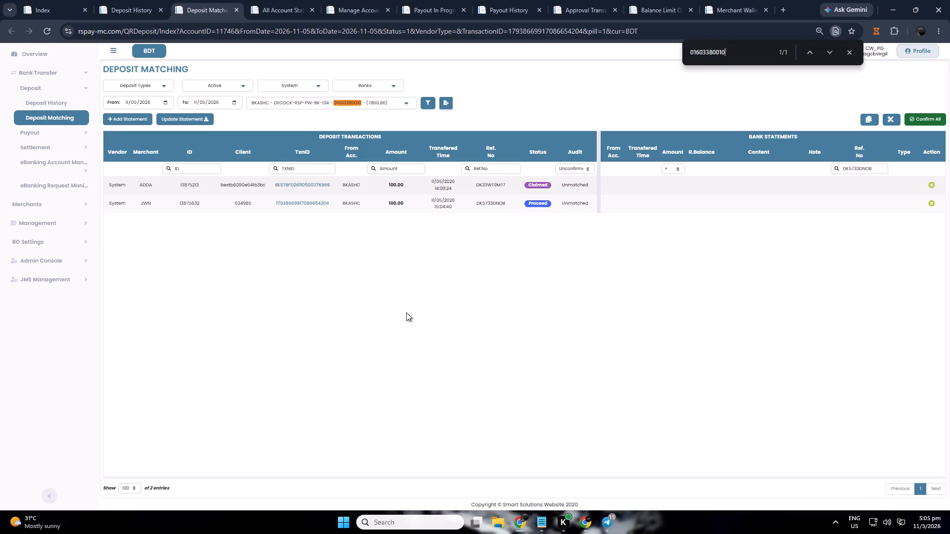
key("alt+Tab")
double_click(541, 174)
key("ctrl+c")
left_click(342, 316)
key("ctrl+f")
key("ctrl+v")
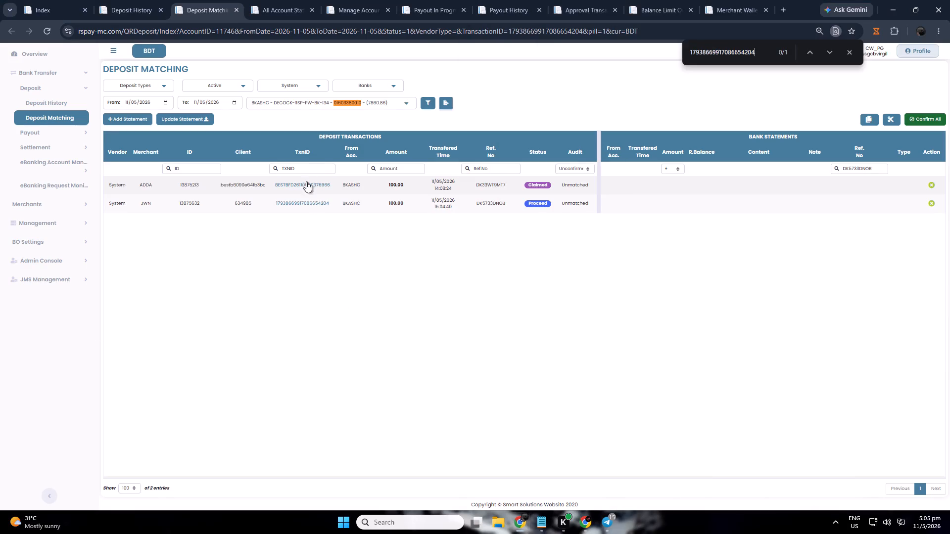
left_click(311, 166)
key("ctrl+v")
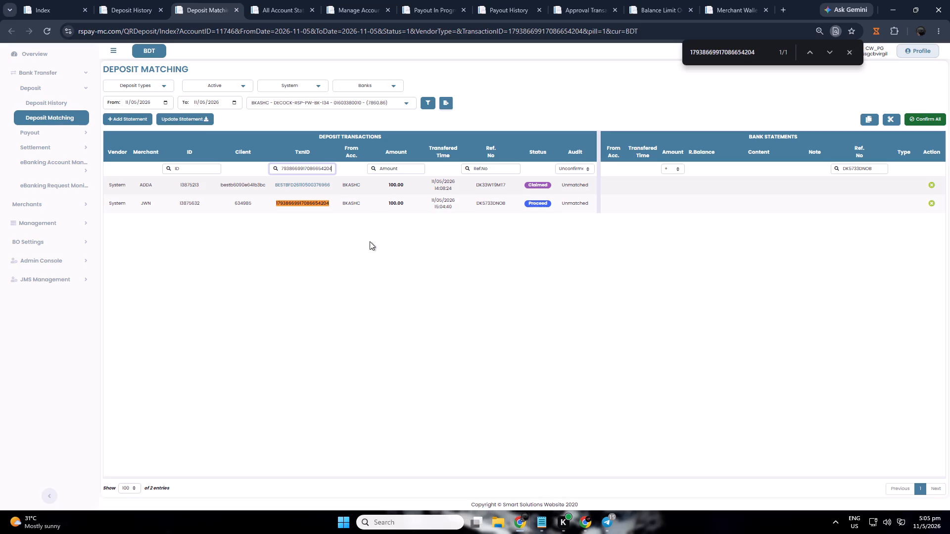
left_click(365, 188)
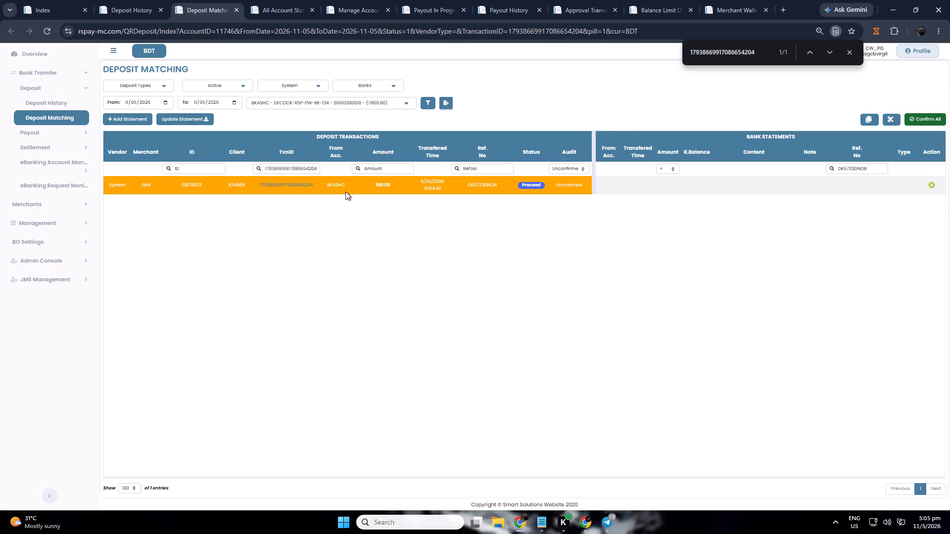
Start a manual statement with amount 100, balance 100, charge fee 0.20 and an all-ones, eleven-digit placeholder sender account number.
left_click(137, 117)
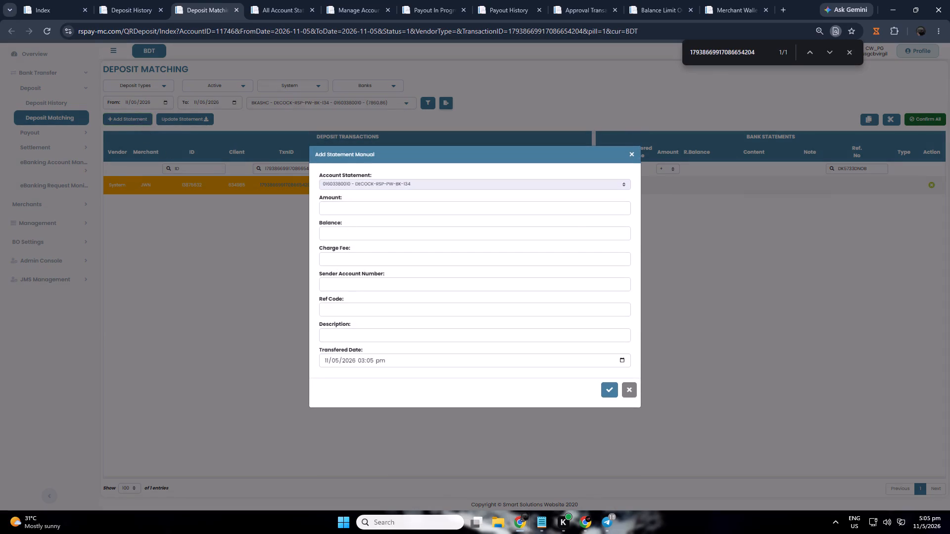
key("alt+Tab")
double_click(484, 194)
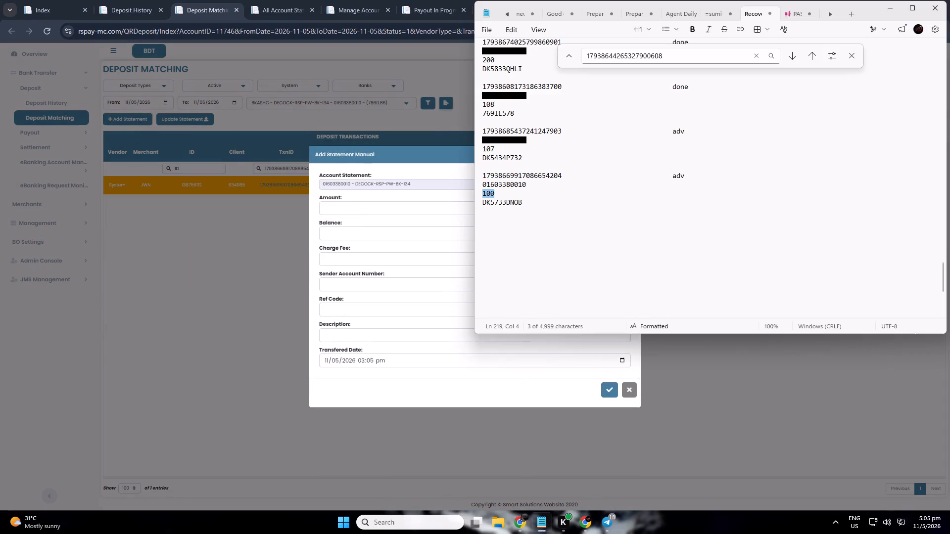
key("ctrl+c")
left_click(361, 201)
key("ctrl+v")
left_click(355, 234)
key("ctrl+v")
left_click(344, 267)
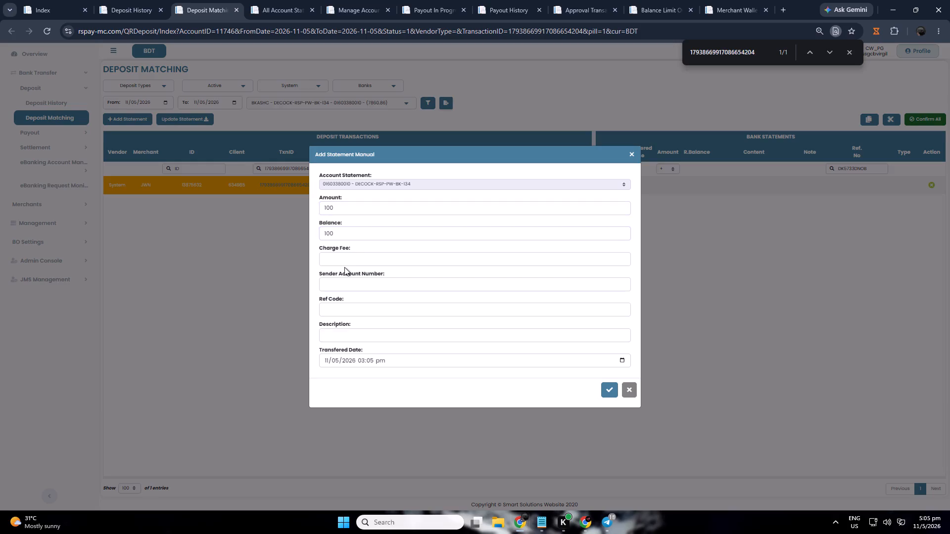
left_click(353, 260)
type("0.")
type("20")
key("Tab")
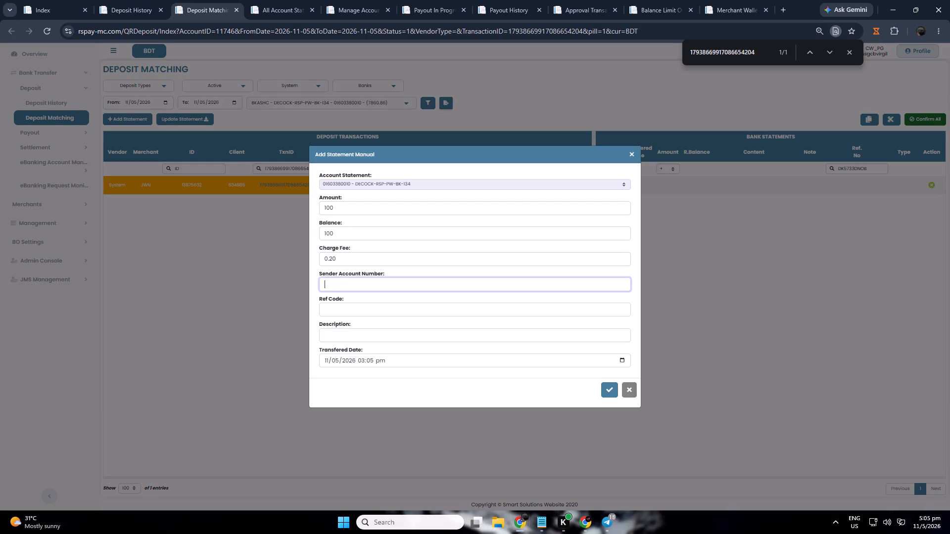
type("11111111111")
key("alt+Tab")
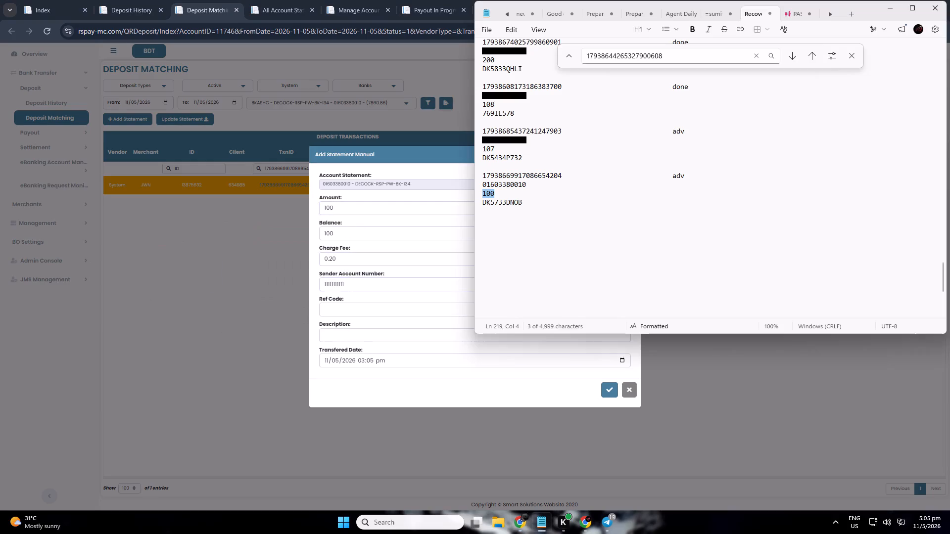
double_click(501, 202)
key("ctrl+c")
left_click(350, 306)
key("ctrl+v")
left_click(345, 339)
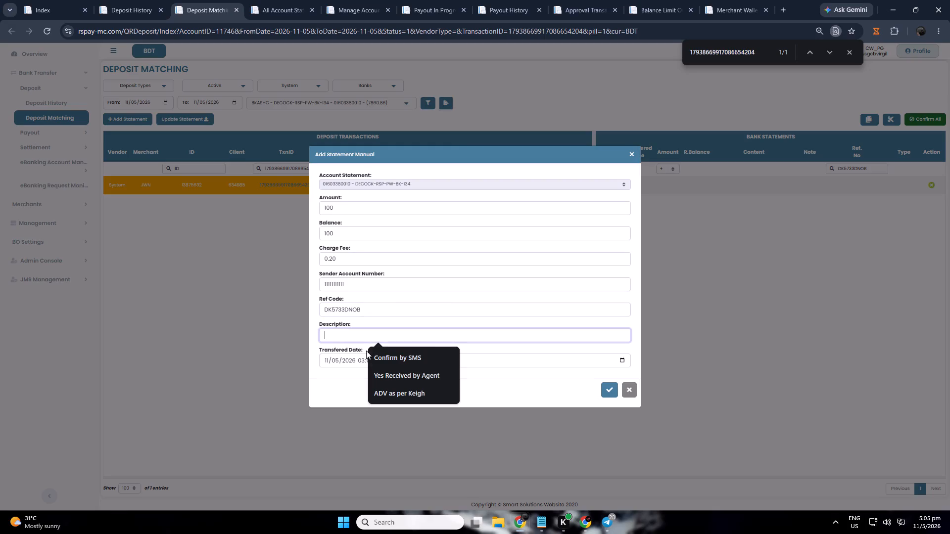
left_click(405, 396)
left_click(605, 392)
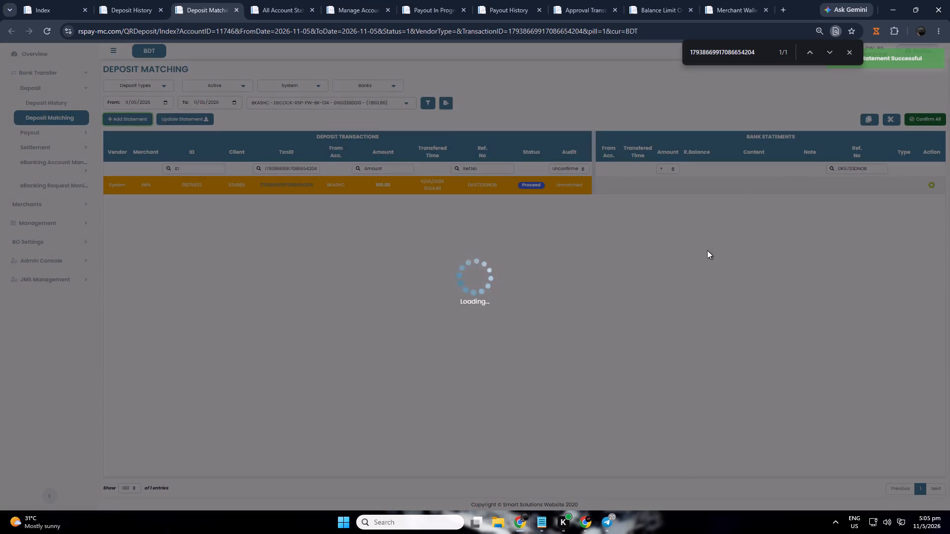
left_click(848, 52)
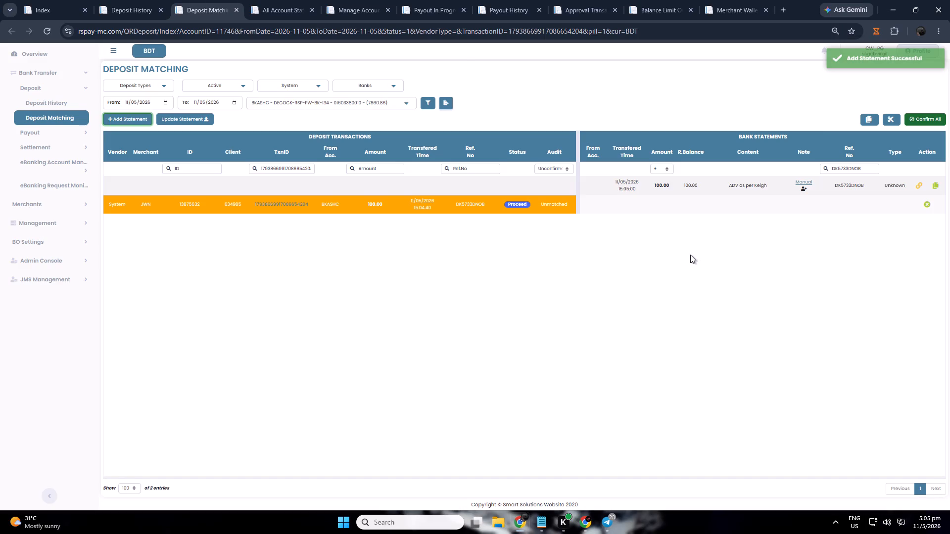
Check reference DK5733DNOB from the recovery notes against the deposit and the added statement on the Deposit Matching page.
key("alt+Tab")
key("alt+Tab")
key("alt+Tab")
double_click(509, 199)
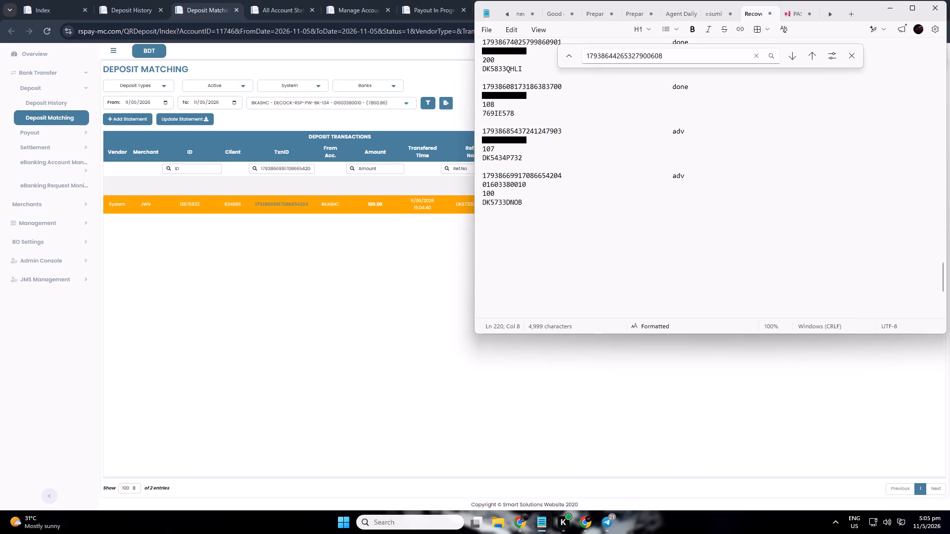
key("ctrl+c")
left_click(391, 322)
key("ctrl+f")
key("ctrl+v")
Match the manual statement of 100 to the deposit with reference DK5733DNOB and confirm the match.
left_click(744, 189)
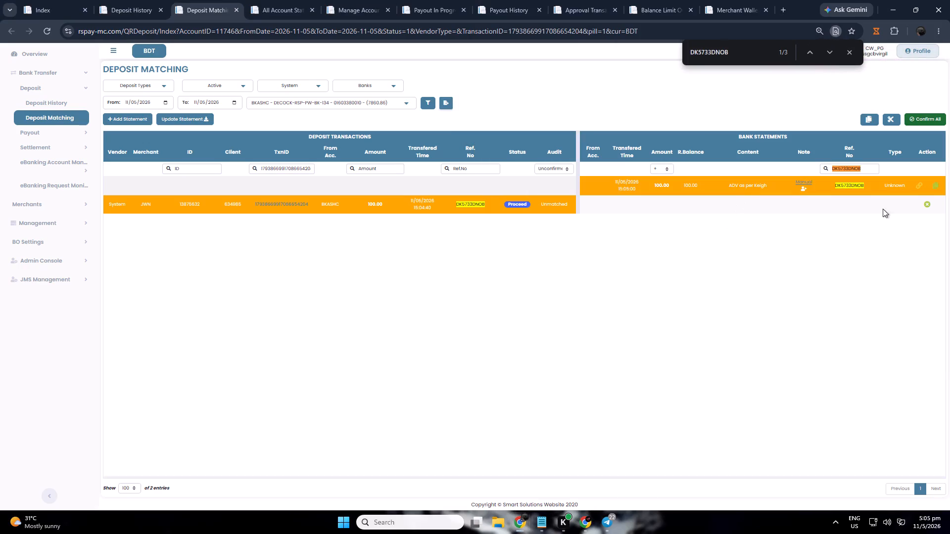
left_click(937, 189)
left_click(850, 56)
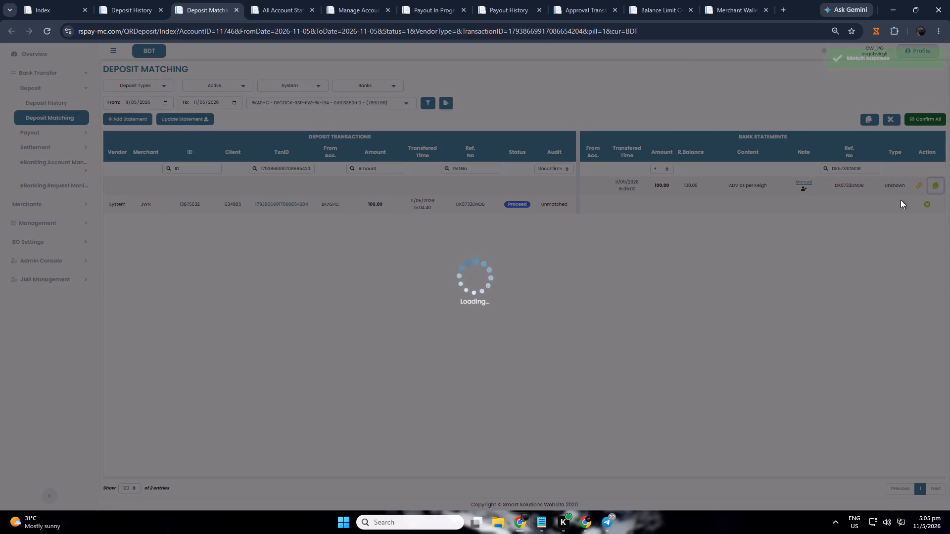
left_click(918, 189)
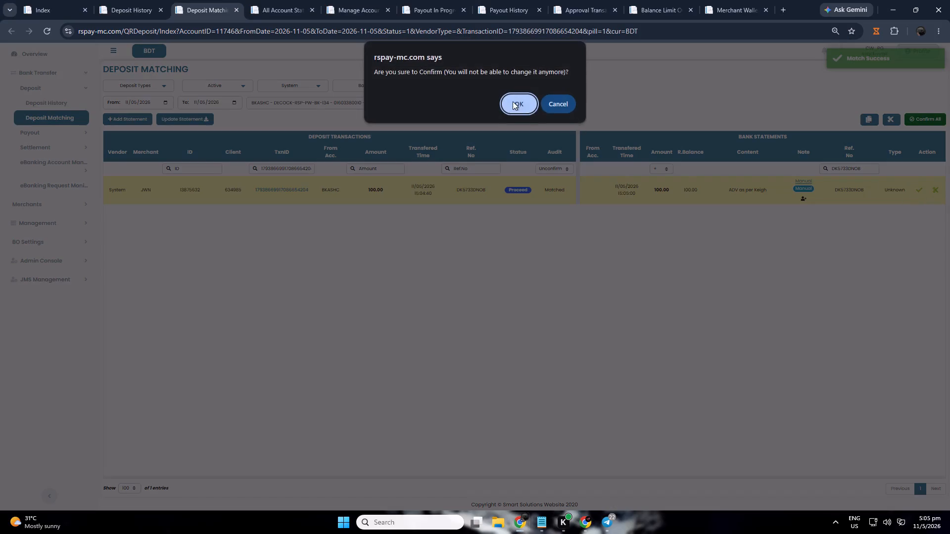
left_click(513, 101)
left_click(126, 11)
left_click(416, 155)
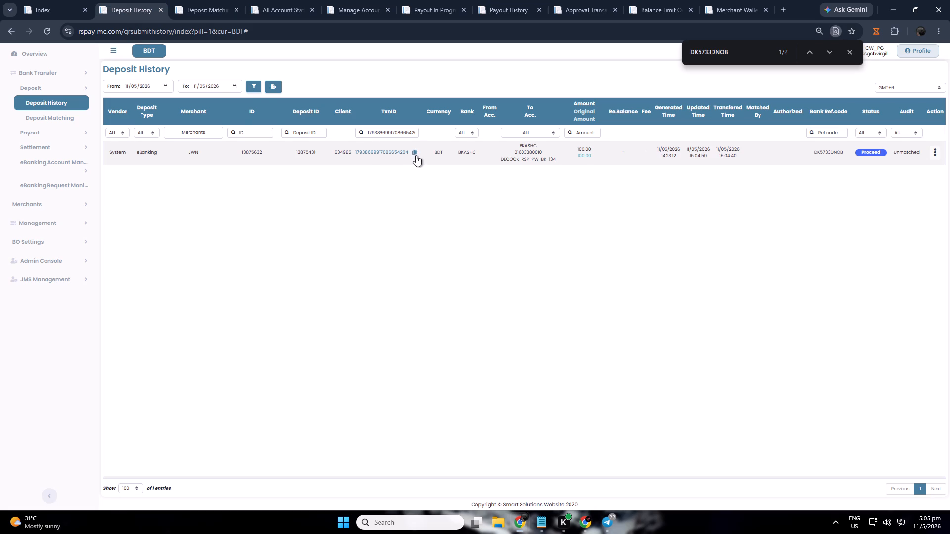
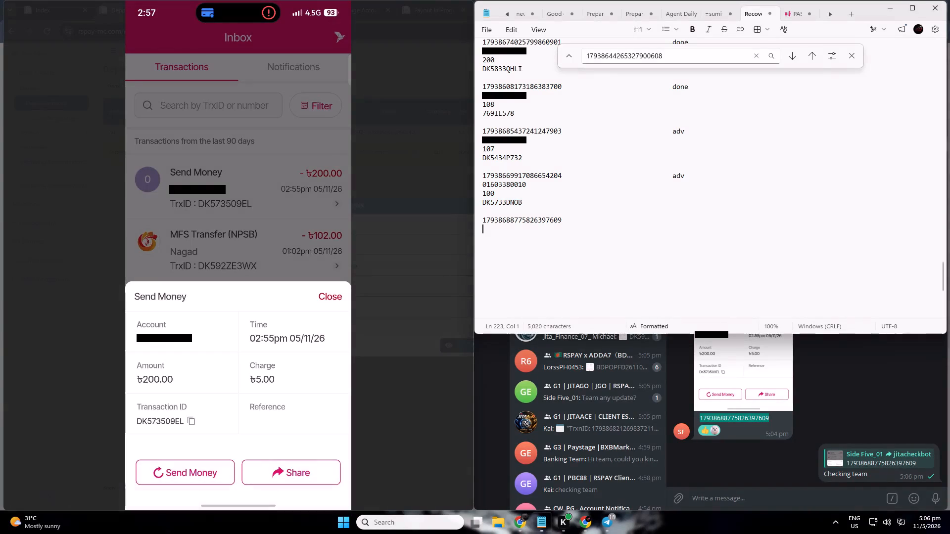
key("ctrl+v")
key("Return")
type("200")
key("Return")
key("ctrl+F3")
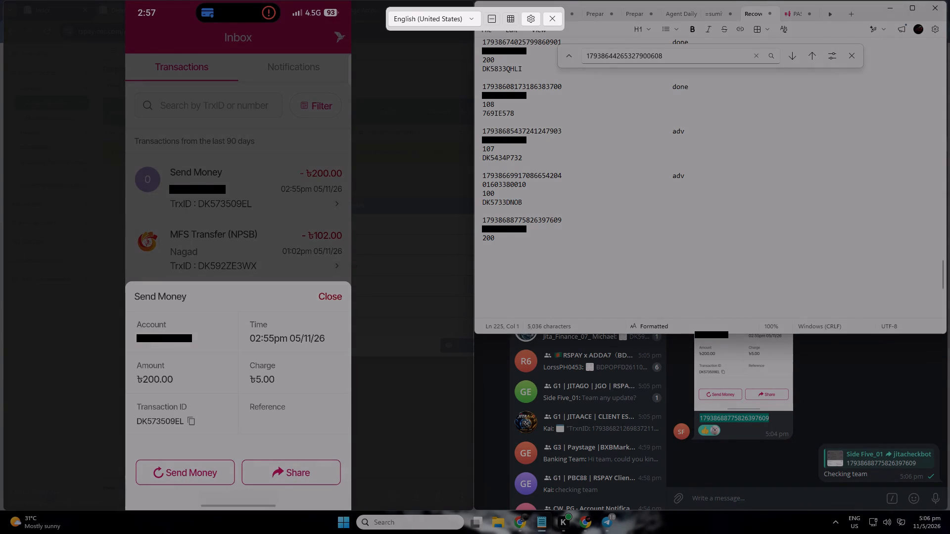
left_click(137, 414)
left_click_drag(134, 413, 187, 432)
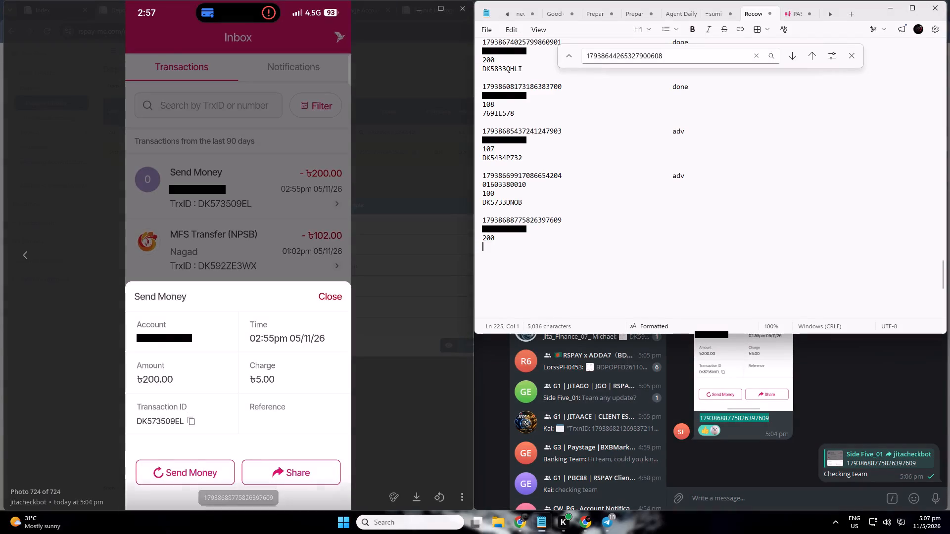
key("ctrl+v")
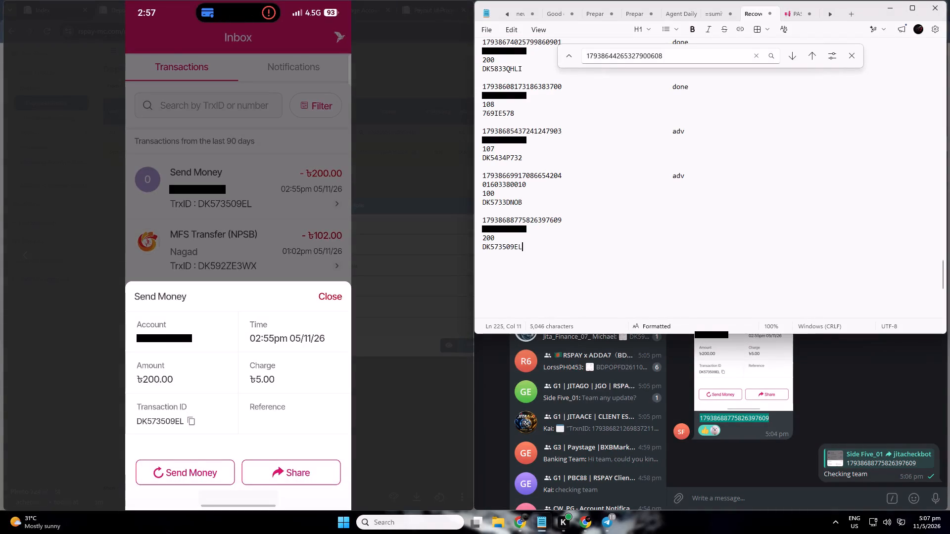
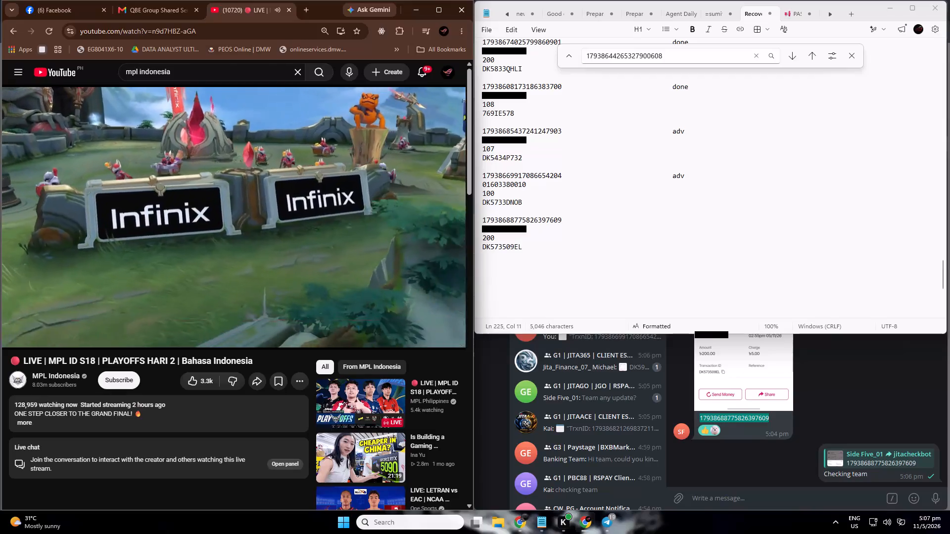
double_click(542, 223)
key("ctrl+c")
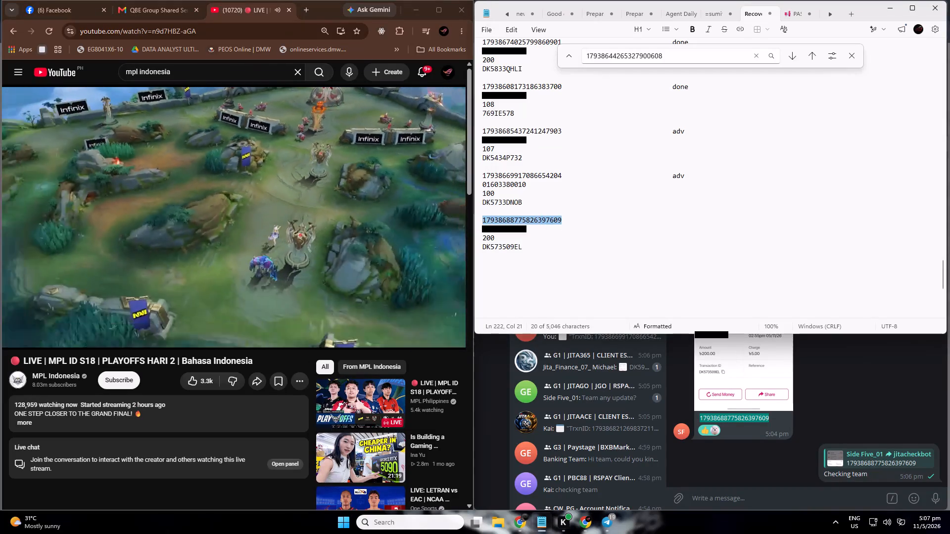
key("alt+Tab")
key("alt+Tab")
key("alt+Tab")
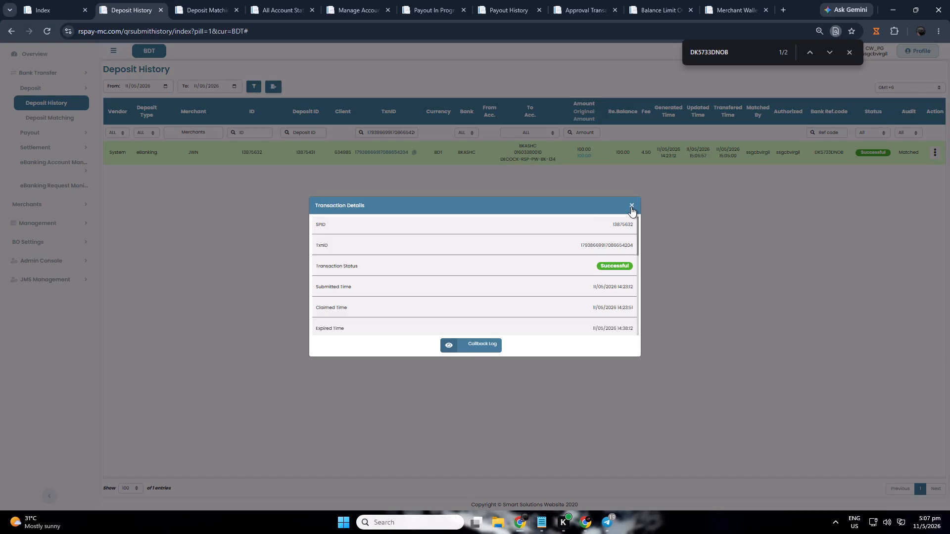
left_click(631, 207)
left_click(234, 8)
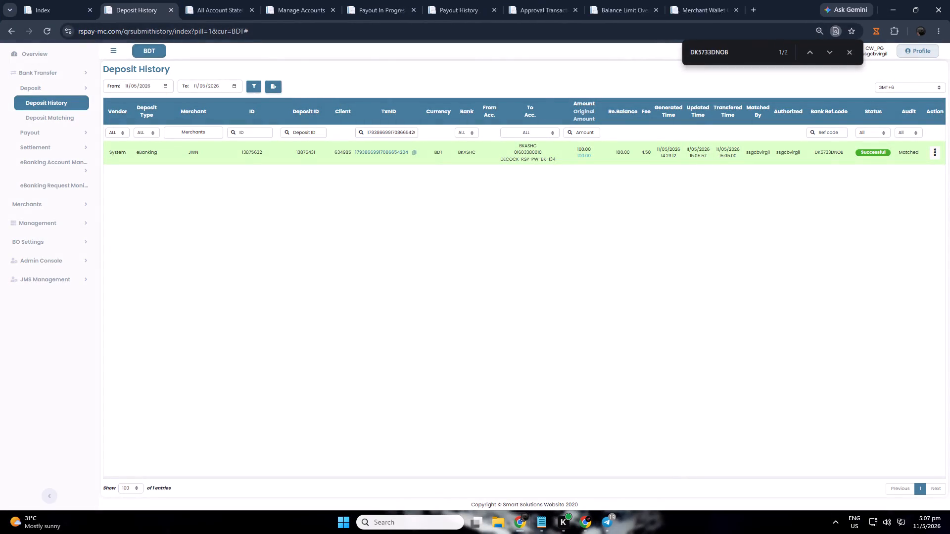
double_click(376, 135)
key("ctrl+v")
key("alt+Tab")
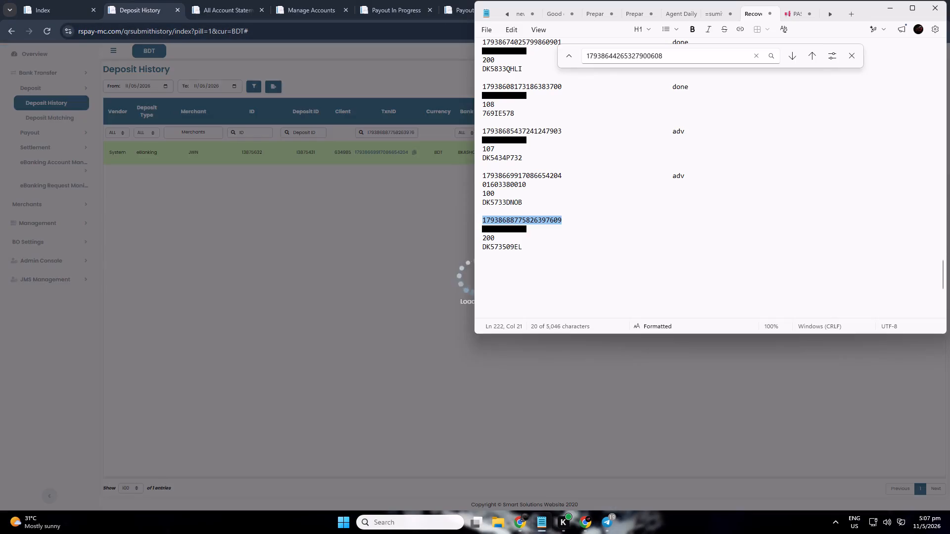
double_click(512, 228)
key("ctrl+c")
left_click(321, 273)
left_click(314, 7)
double_click(797, 91)
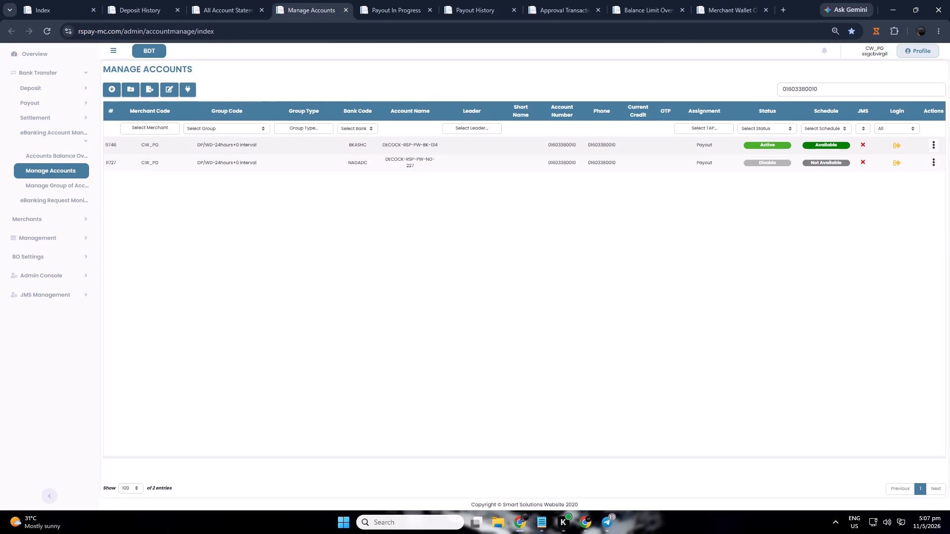
key("ctrl+v")
key("alt+Tab")
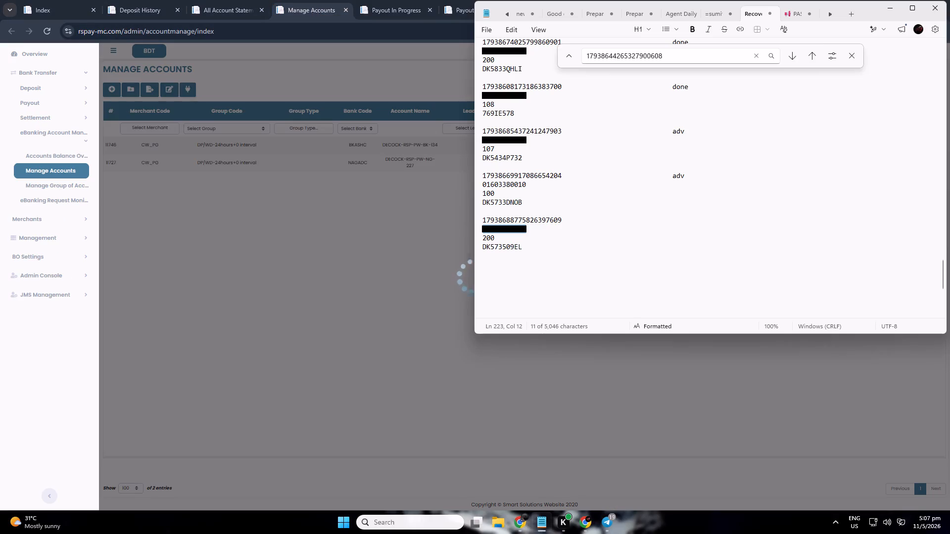
double_click(506, 251)
key("ctrl+c")
left_click(328, 296)
left_click(220, 10)
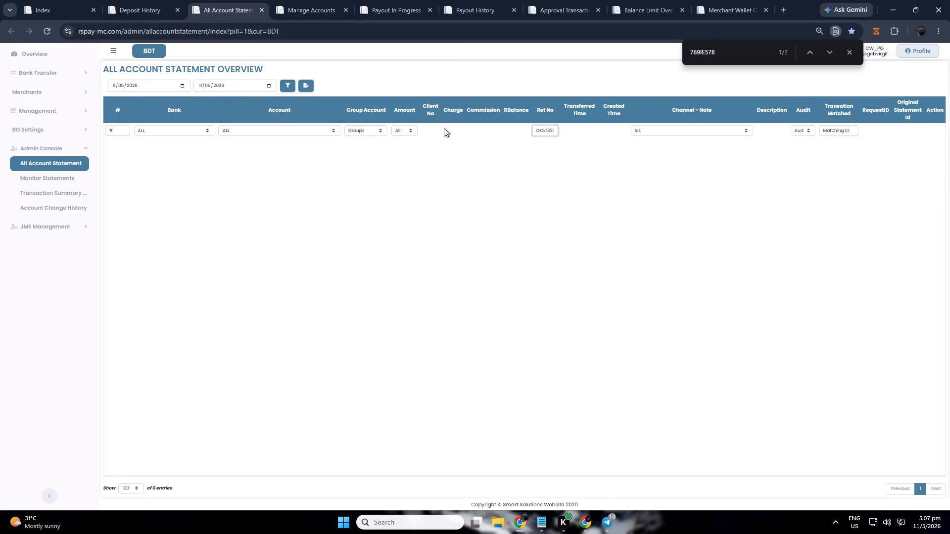
double_click(543, 131)
key("ctrl+v")
left_click(152, 8)
left_click(388, 153)
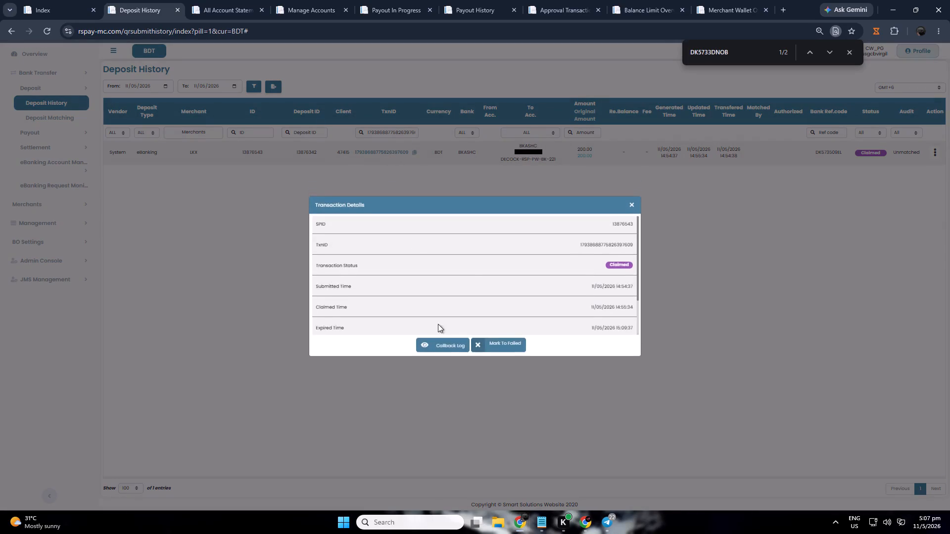
left_click(514, 345)
left_click(611, 292)
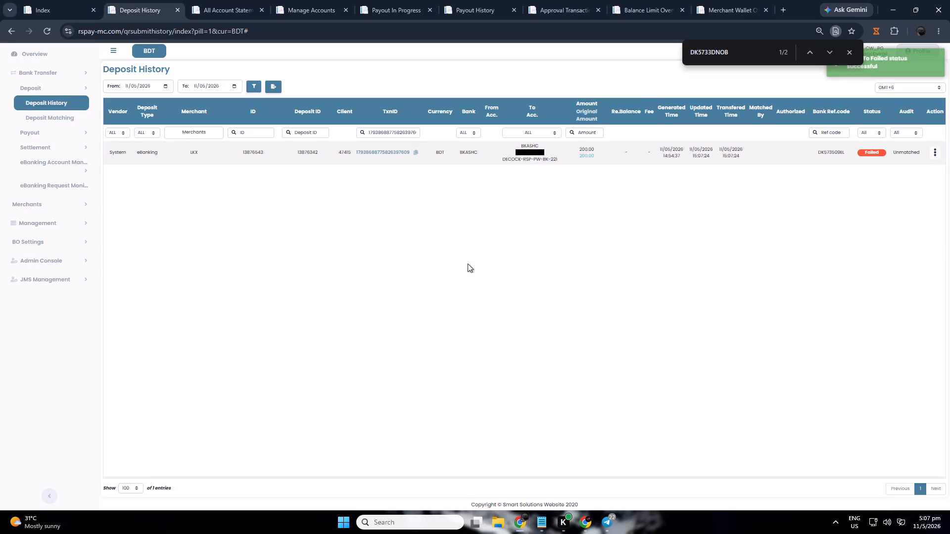
left_click(398, 152)
left_click(449, 344)
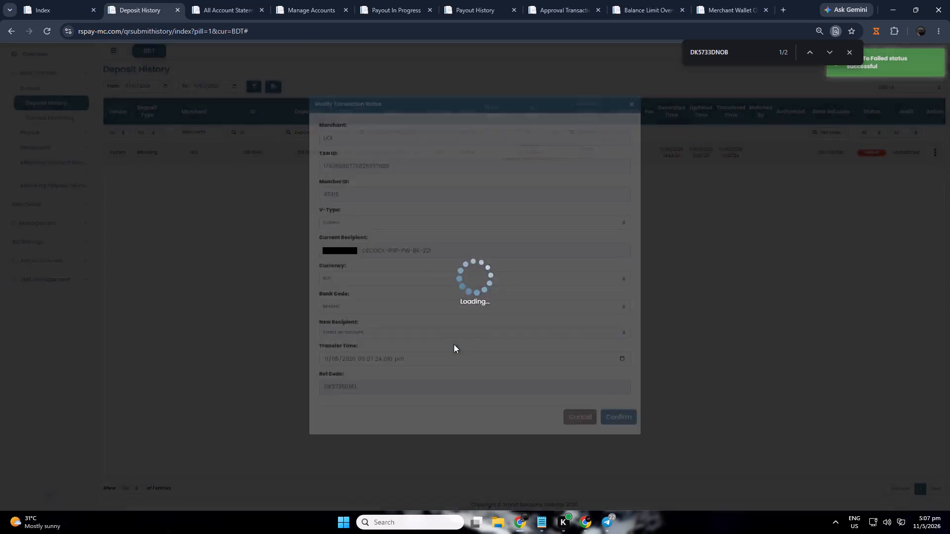
key("alt+Tab")
key("alt+Tab")
key("alt+Tab")
key("alt+Tab")
key("alt+Tab")
key("alt+Tab")
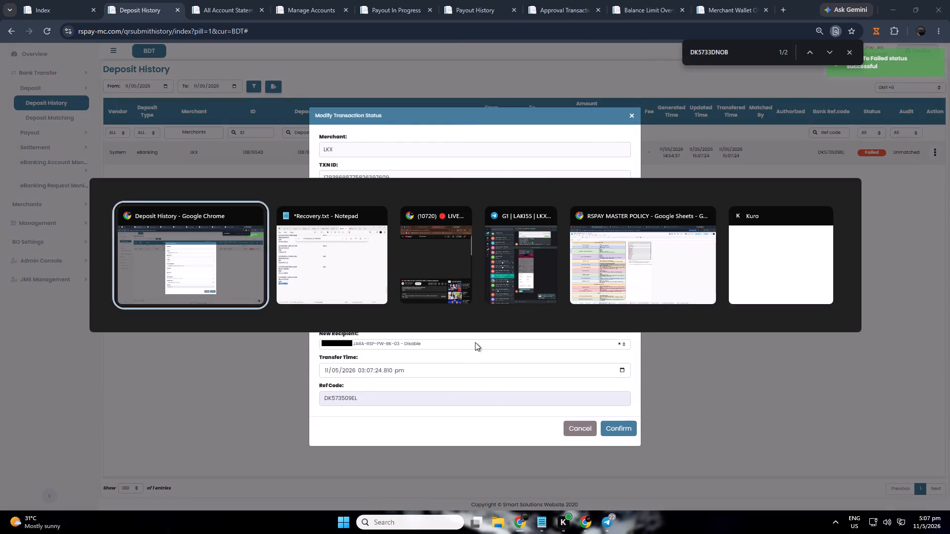
key("alt+Tab")
left_click(577, 222)
key("Tab")
key("Tab")
key("Tab")
key("Tab")
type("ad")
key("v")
double_click(517, 227)
key("ctrl+c")
left_click(444, 434)
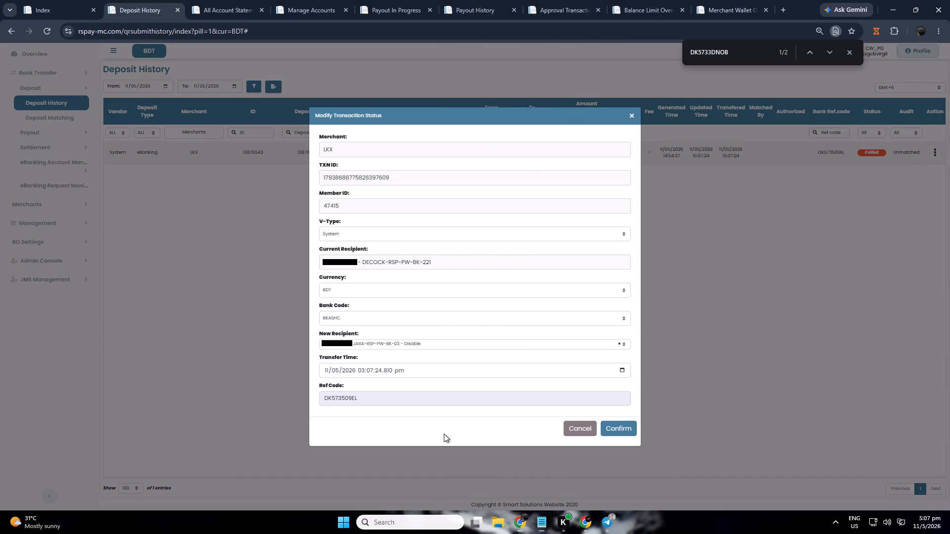
key("ctrl+f")
key("ctrl+f")
key("ctrl+v")
left_click(375, 339)
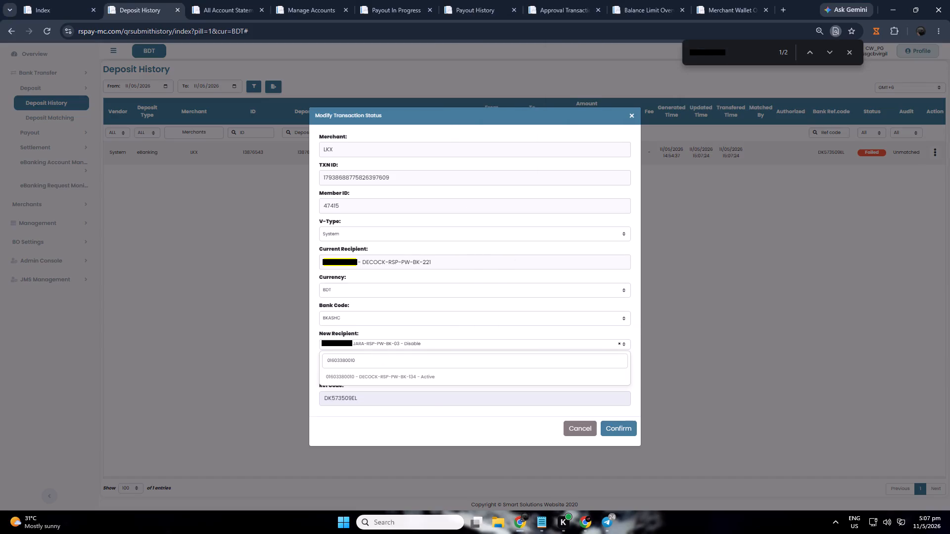
left_click(376, 362)
key("BackSpace")
key("BackSpace")
key("BackSpace")
key("BackSpace")
key("BackSpace")
key("BackSpace")
key("BackSpace")
key("BackSpace")
key("BackSpace")
key("BackSpace")
key("BackSpace")
key("BackSpace")
key("BackSpace")
key("BackSpace")
key("BackSpace")
key("ctrl+v")
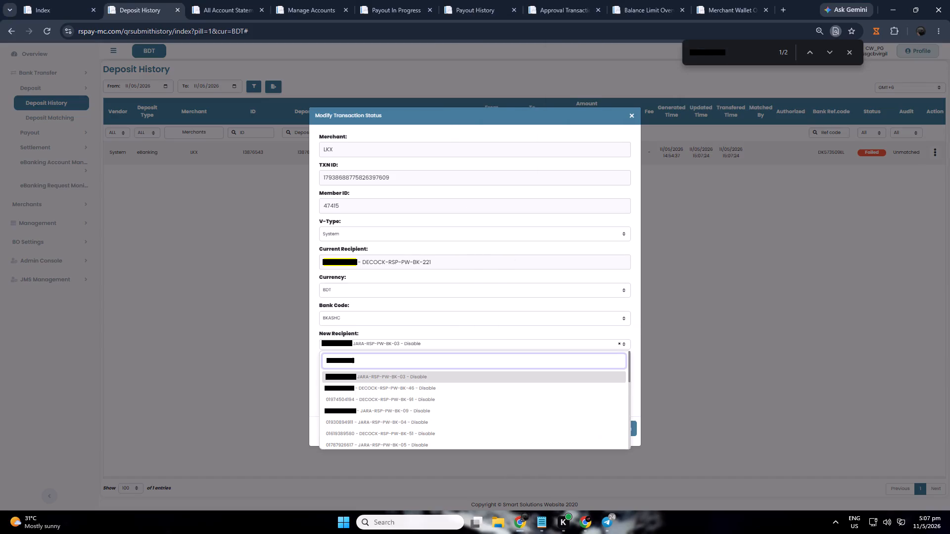
left_click(395, 373)
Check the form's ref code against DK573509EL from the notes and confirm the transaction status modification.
key("alt+Tab")
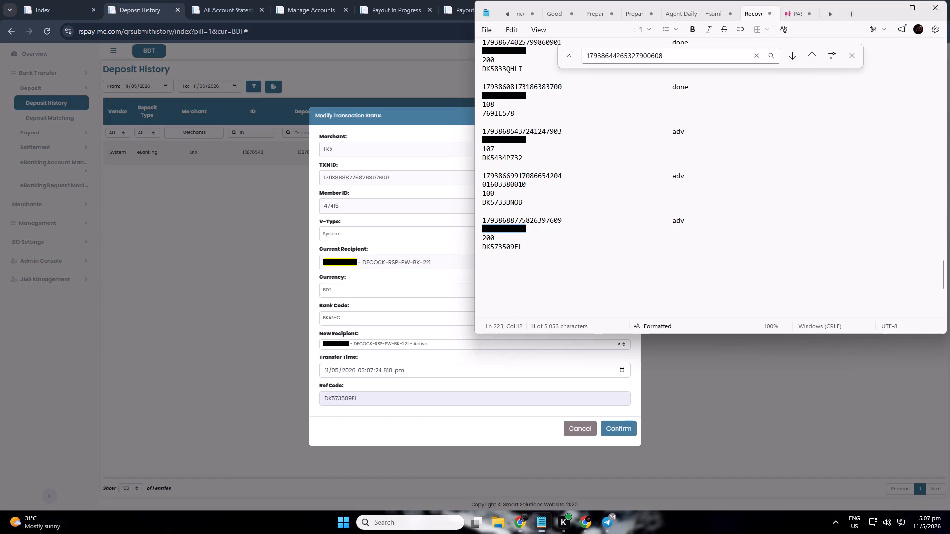
double_click(507, 248)
key("ctrl+c")
left_click(442, 428)
key("ctrl+f")
key("ctrl+v")
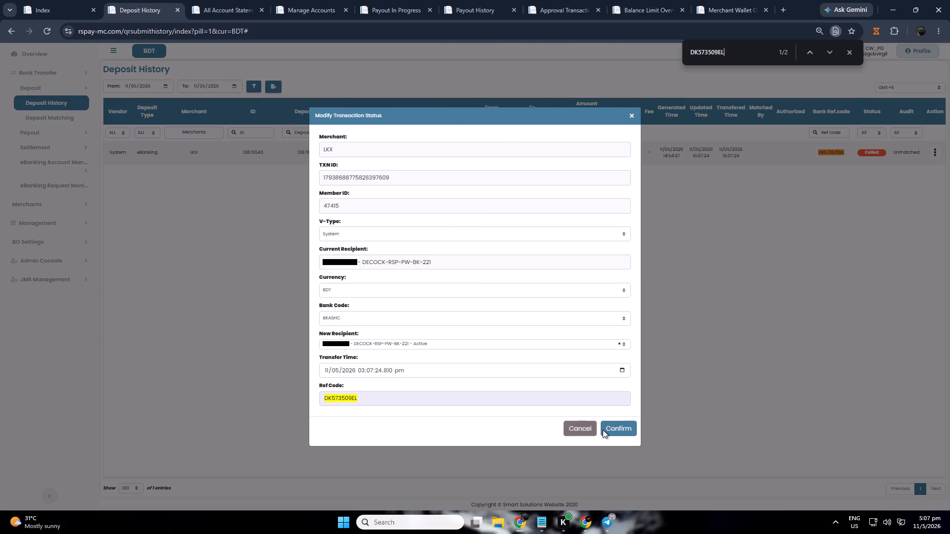
left_click(628, 432)
left_click(486, 231)
key("ctrl+f")
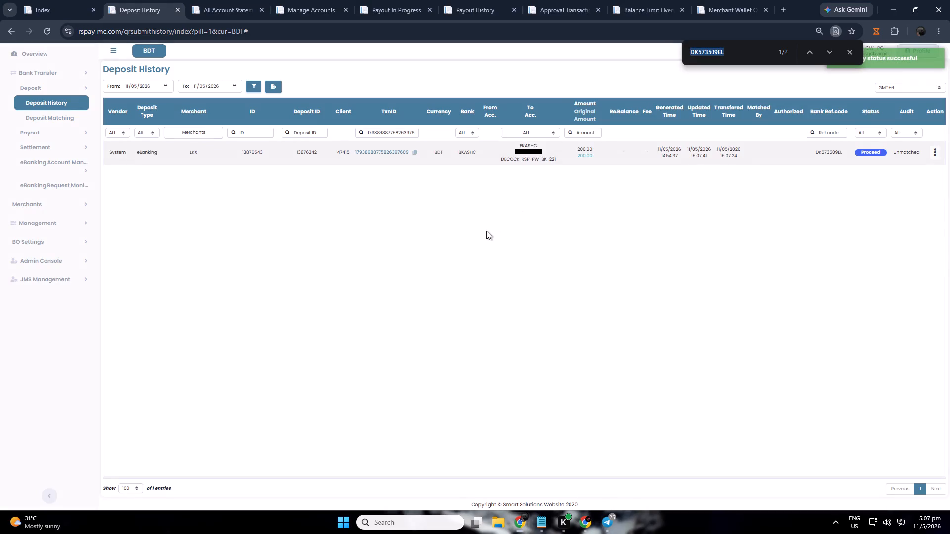
key("ctrl+v")
left_click(932, 156)
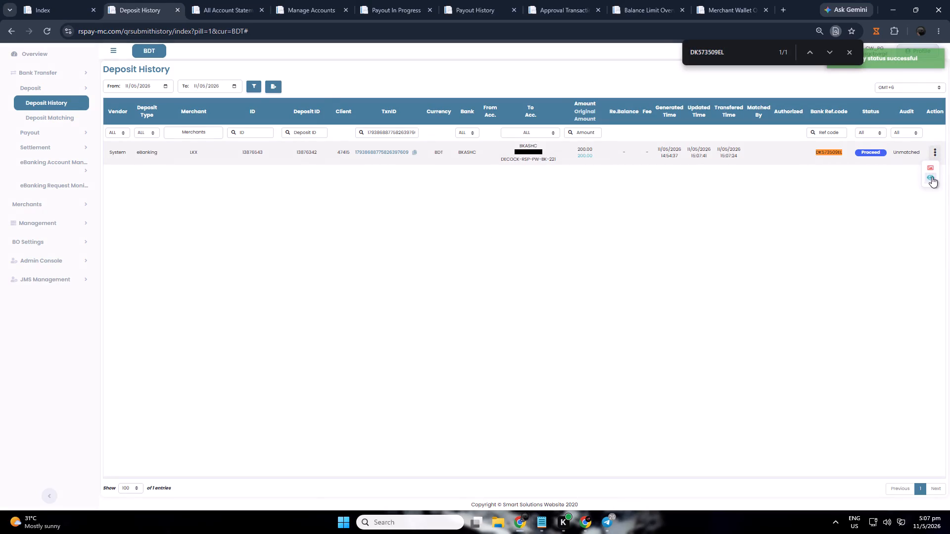
left_click(932, 177)
left_click(345, 13)
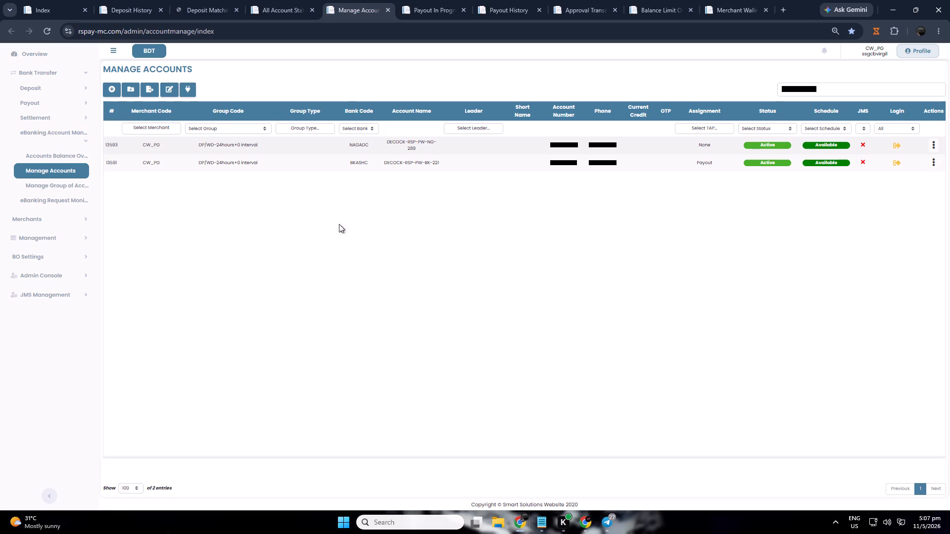
left_click(346, 250)
key("ctrl+f")
key("ctrl+v")
left_click(202, 9)
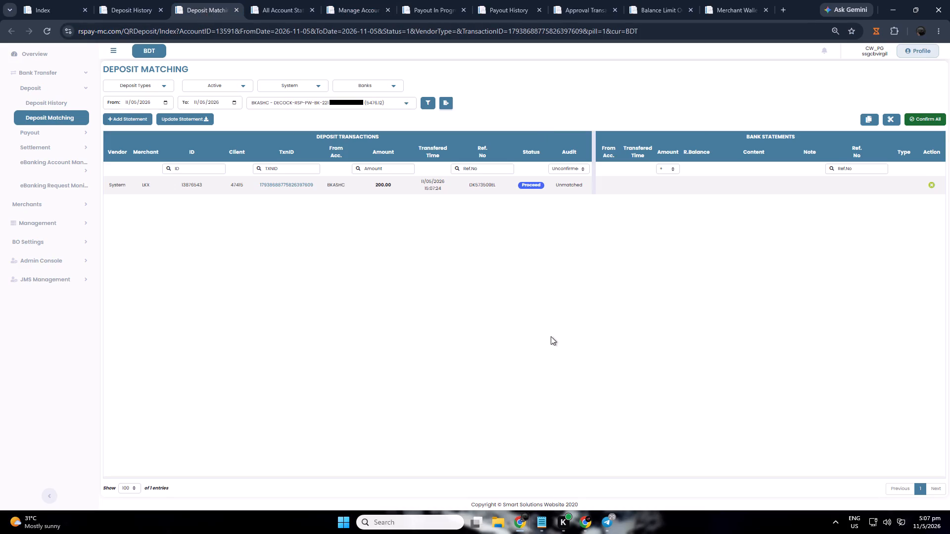
left_click(405, 342)
key("ctrl+f")
key("ctrl+v")
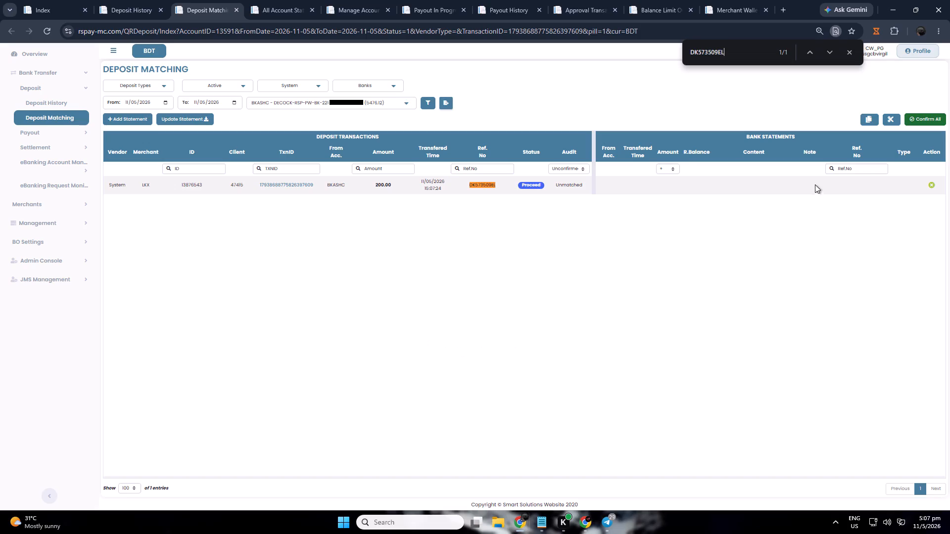
left_click(865, 164)
key("ctrl+v")
Check the account selected on the Deposit Matching page against the account number in the recovery notes.
key("alt+Tab")
double_click(519, 233)
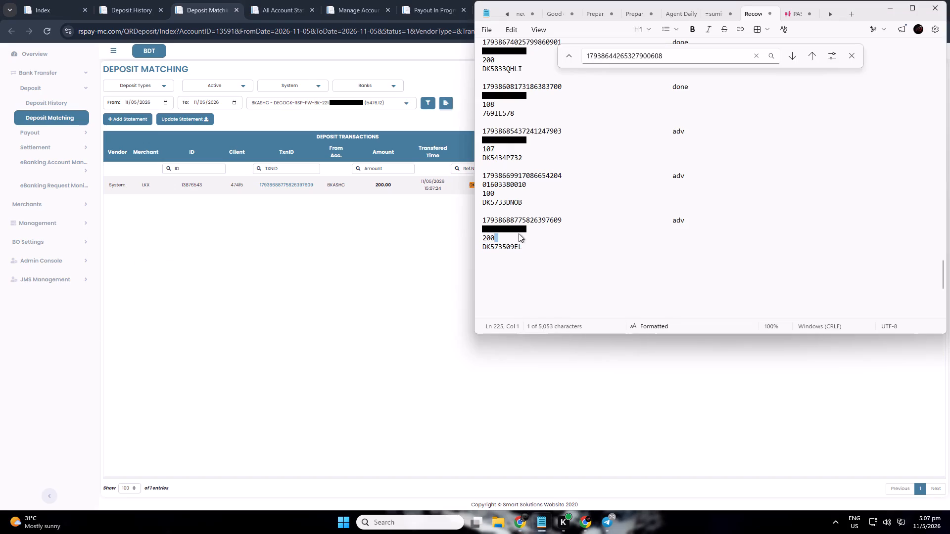
double_click(517, 229)
key("ctrl+c")
left_click(375, 332)
key("ctrl+f")
key("ctrl+v")
key("alt+Tab")
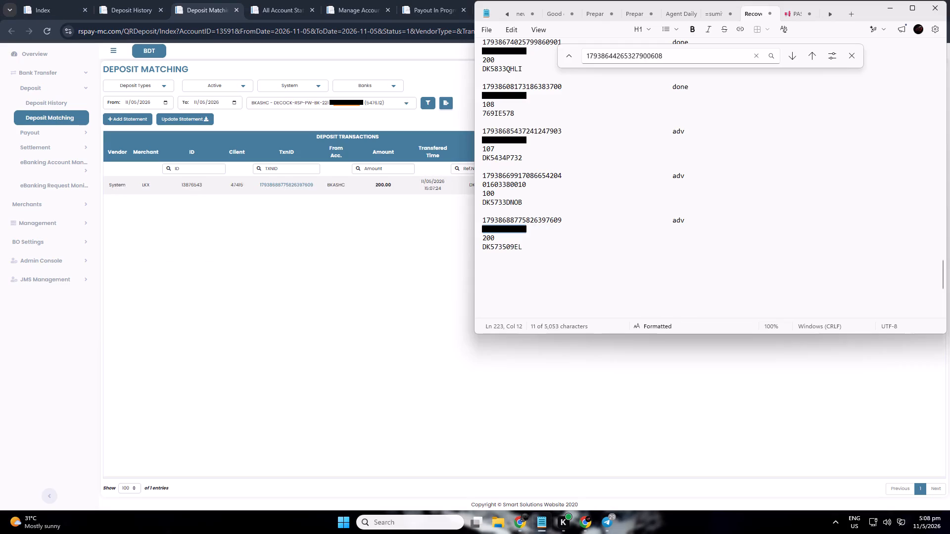
double_click(537, 222)
key("ctrl+c")
left_click(358, 351)
key("ctrl+f")
key("ctrl+v")
left_click(294, 162)
left_click(299, 168)
key("ctrl+v")
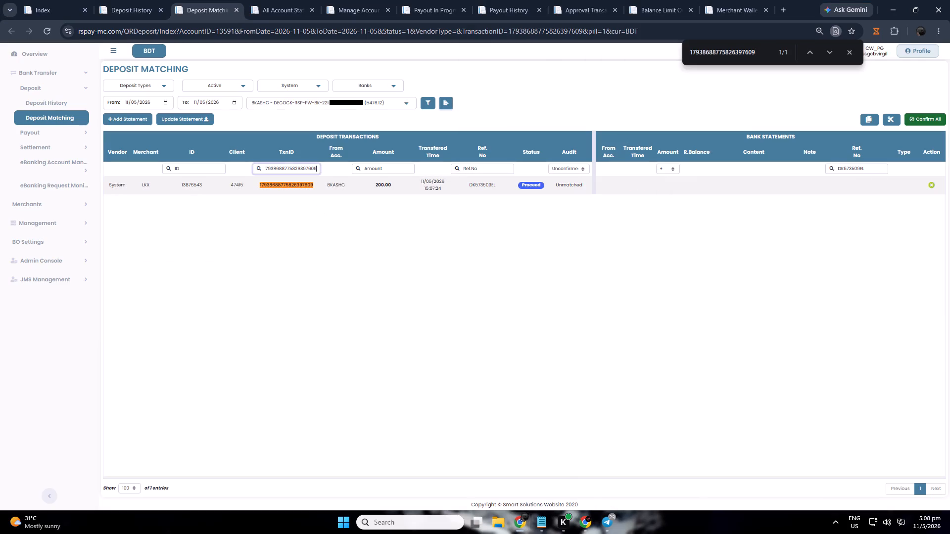
left_click(313, 186)
left_click(128, 120)
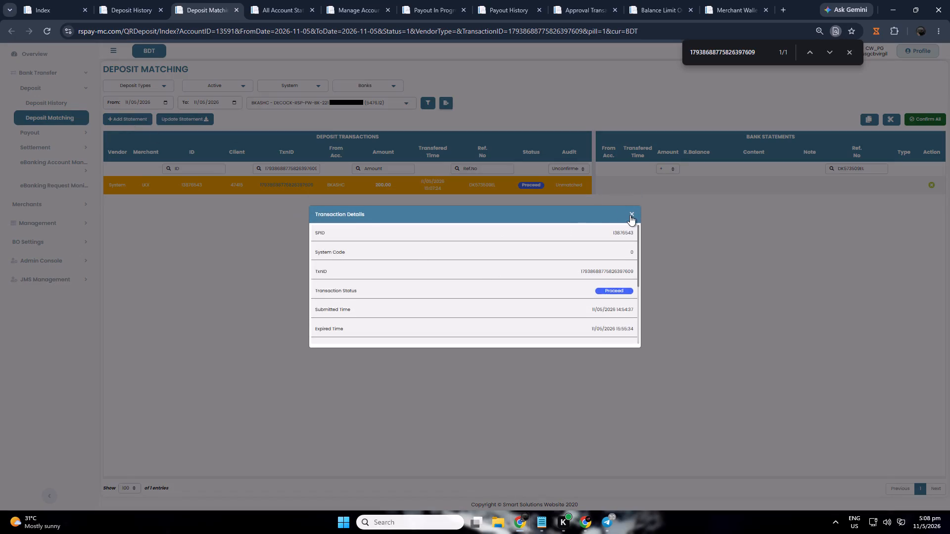
left_click(630, 215)
Start a manual statement with amount 200, balance 200, charge fee 0.20 and a placeholder sender account number of eleven ones.
left_click(133, 118)
key("alt+Tab")
key("alt+Tab")
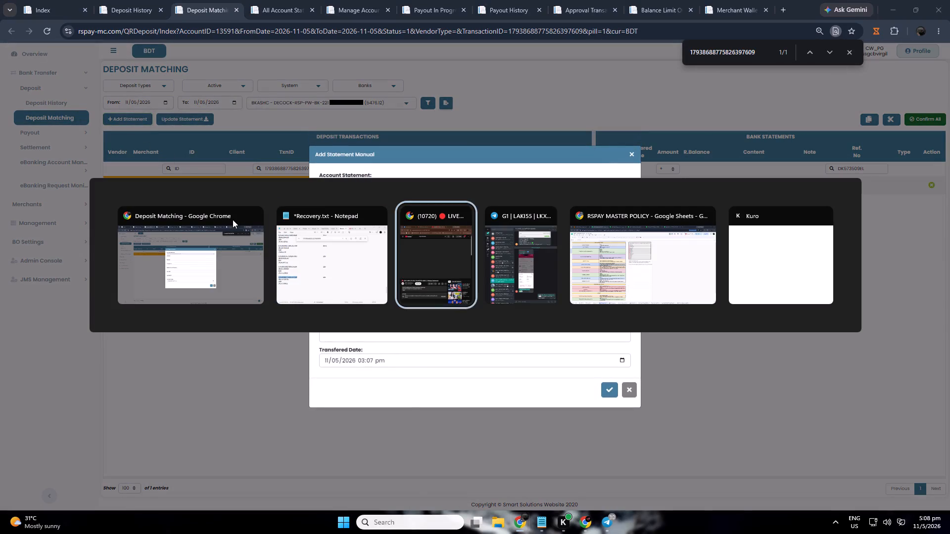
key("alt+Tab")
key("alt+Tab")
key("alt+Tab")
key("alt+Tab")
key("alt+Tab")
double_click(484, 237)
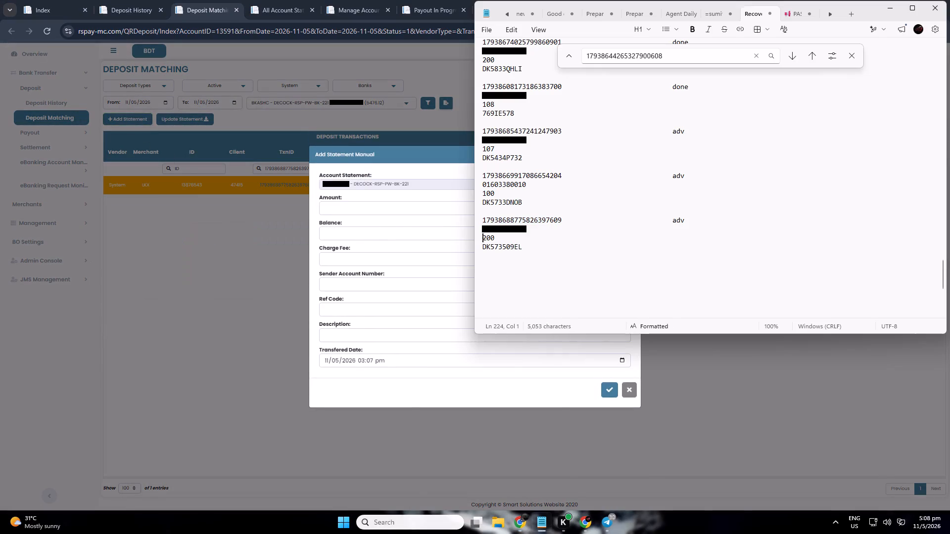
key("ctrl+c")
left_click(342, 210)
key("ctrl+v")
left_click(347, 230)
key("ctrl+v")
left_click(358, 256)
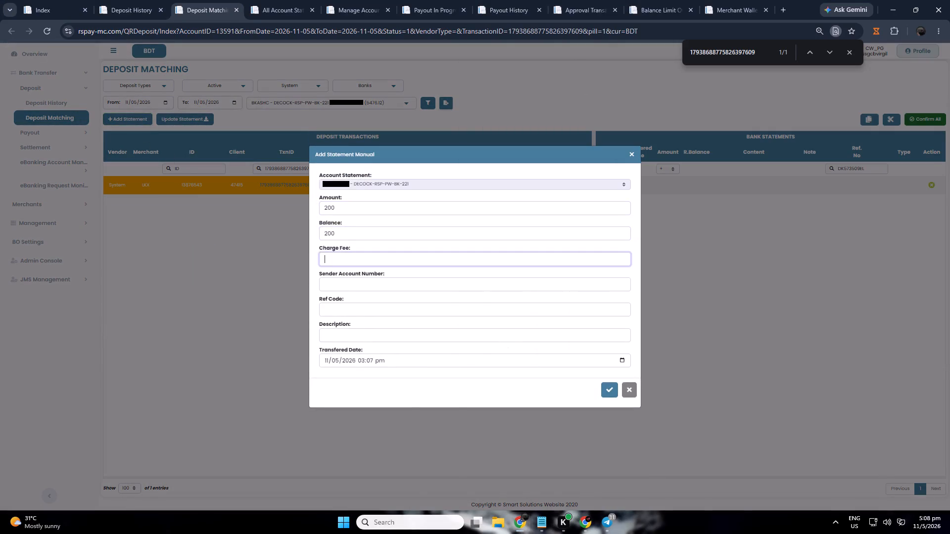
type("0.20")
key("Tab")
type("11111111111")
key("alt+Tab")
double_click(508, 250)
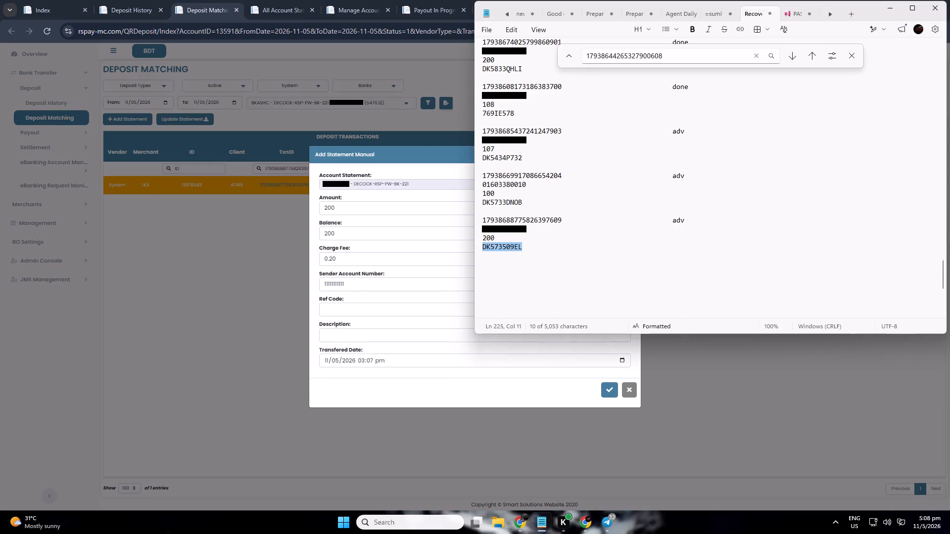
key("ctrl+c")
left_click(349, 311)
key("ctrl+v")
left_click(352, 336)
left_click(413, 393)
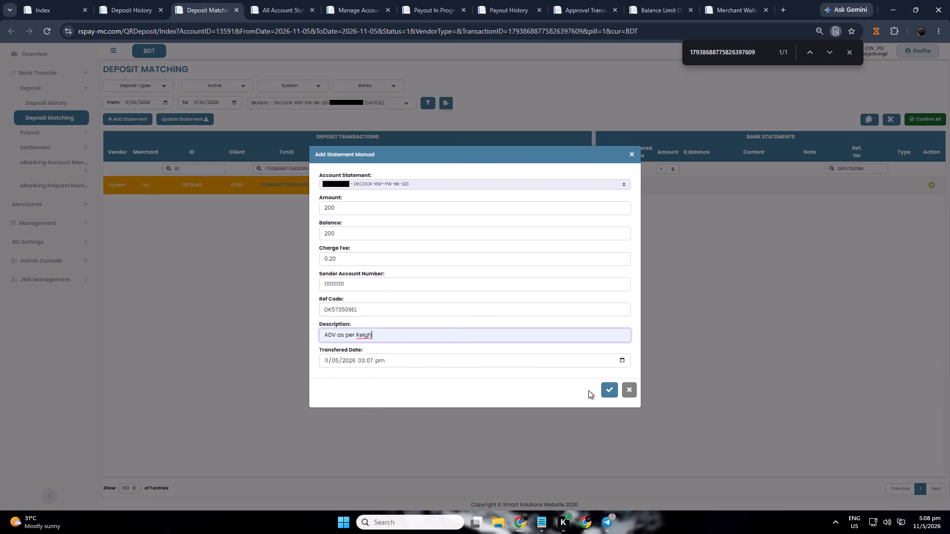
left_click(603, 388)
key("alt+Tab")
key("alt+Tab")
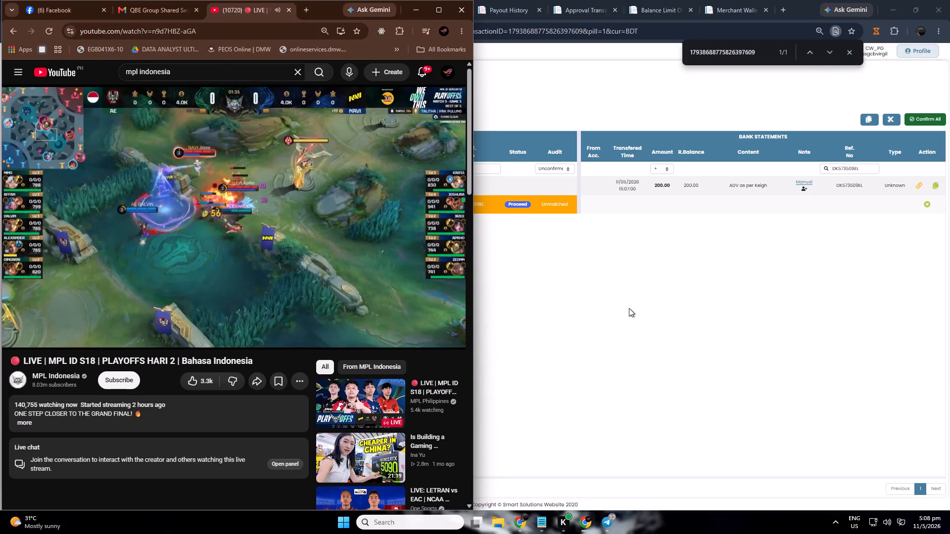
key("alt+Tab")
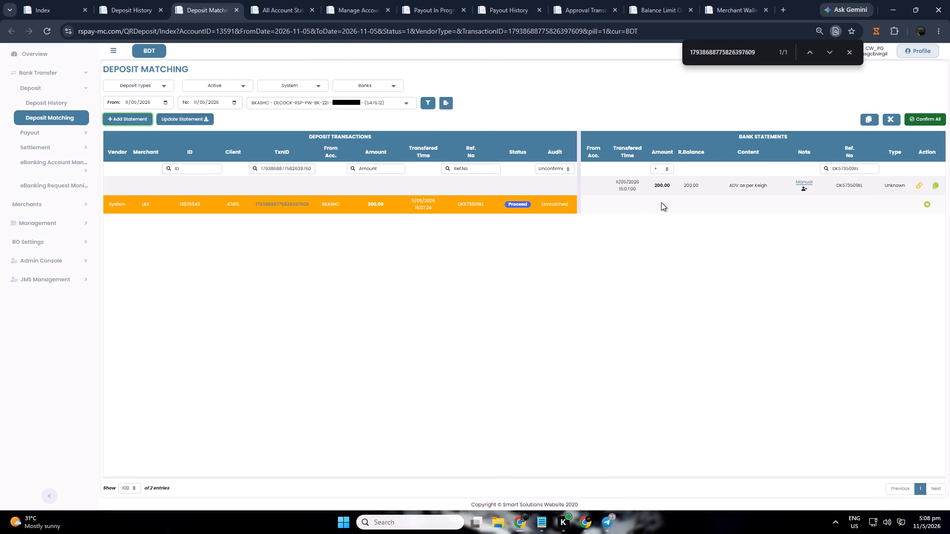
key("alt+Tab")
key("alt+Tab")
key("alt+Tab")
key("alt+Tab")
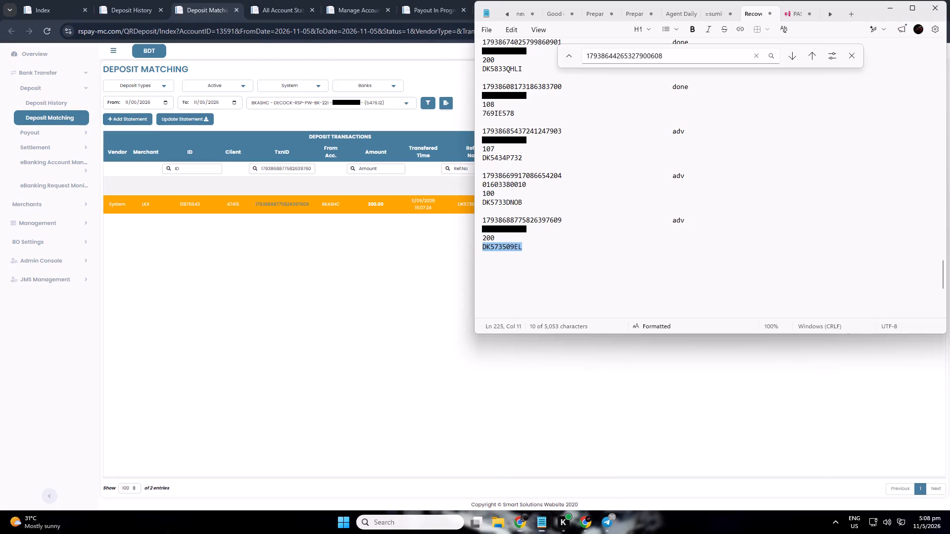
left_click(510, 247)
double_click(514, 247)
key("ctrl+c")
left_click(385, 320)
key("ctrl+f")
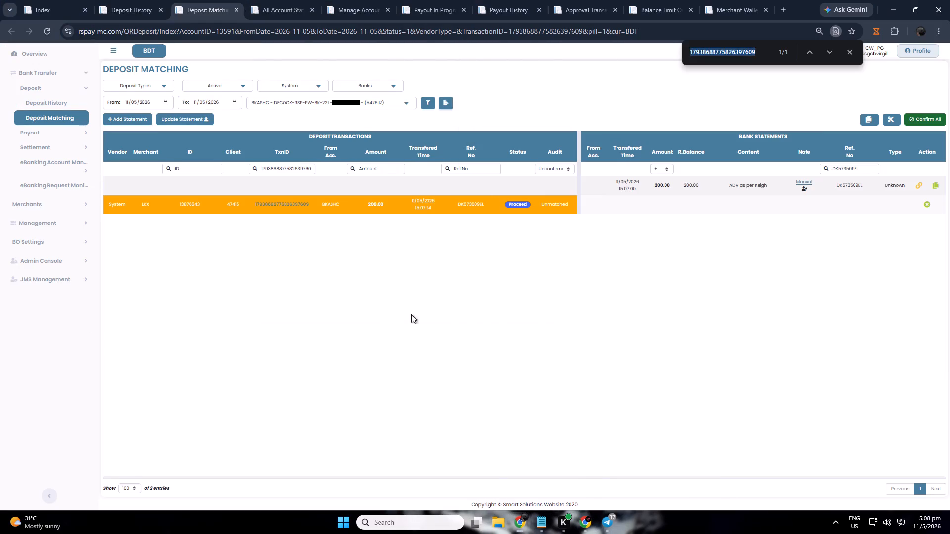
key("ctrl+v")
left_click(746, 188)
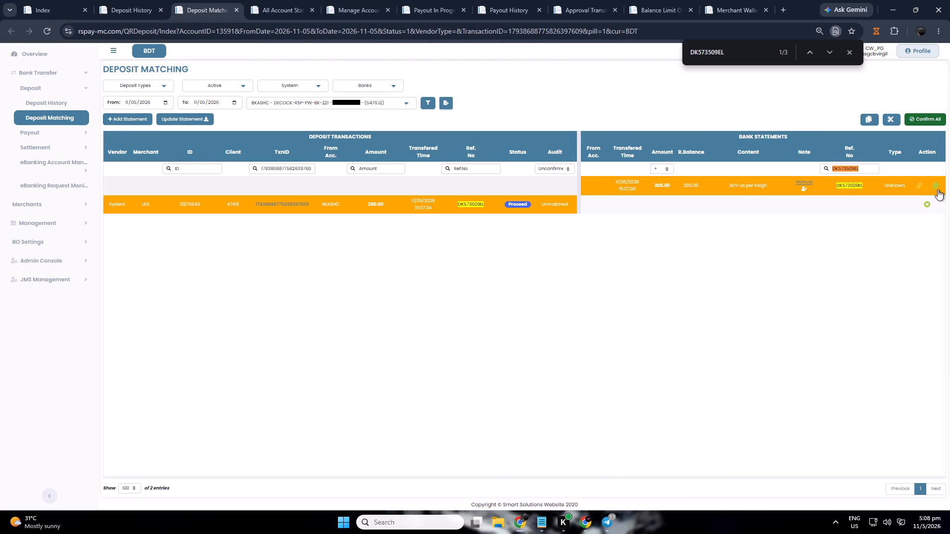
left_click(937, 189)
left_click(851, 50)
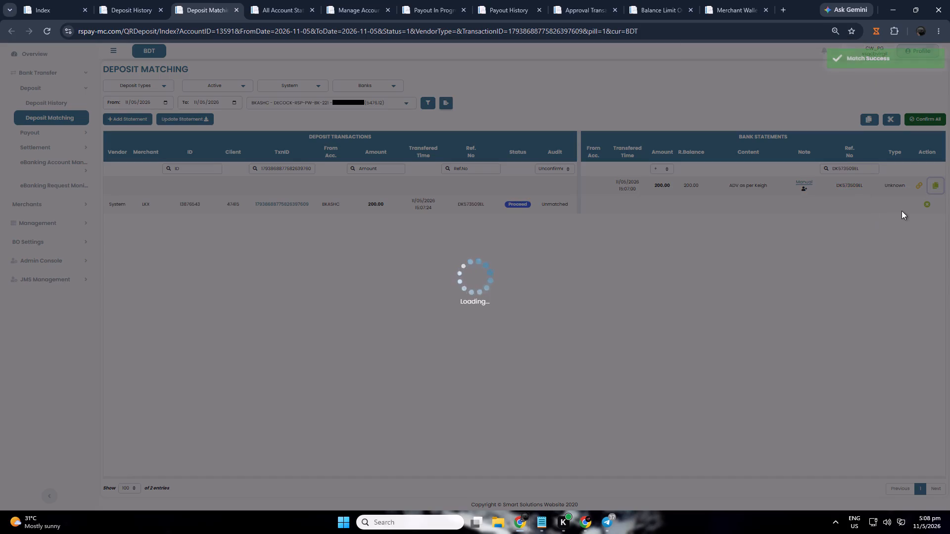
Confirm the matched deposit and manual statement as final.
left_click(916, 192)
left_click(516, 102)
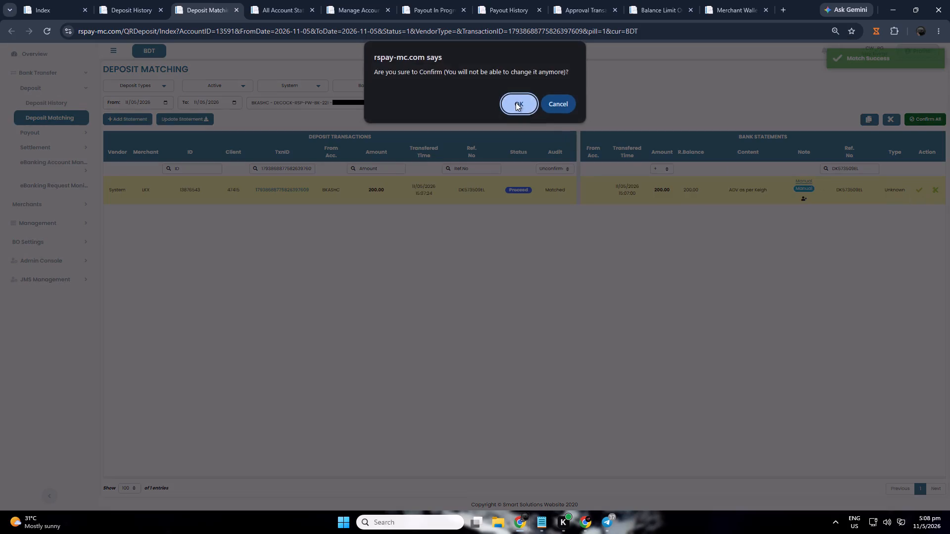
left_click(132, 7)
left_click(414, 154)
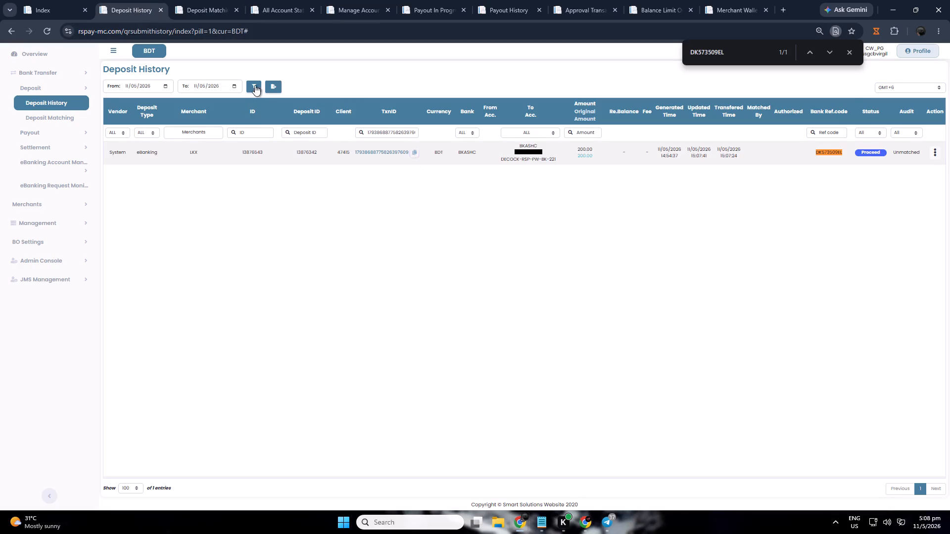
left_click(255, 85)
Switch from Deposit History to another open window.
key("alt+Tab")
key("alt+Tab")
key("alt+Tab")
key("alt+Tab")
key("alt+Tab")
key("alt+Tab")
key("alt+Tab")
key("alt+Tab")
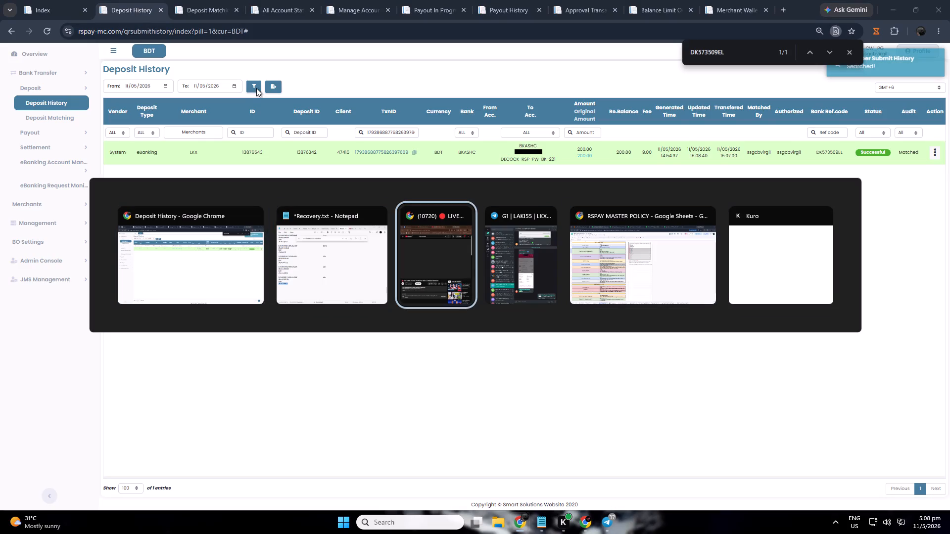
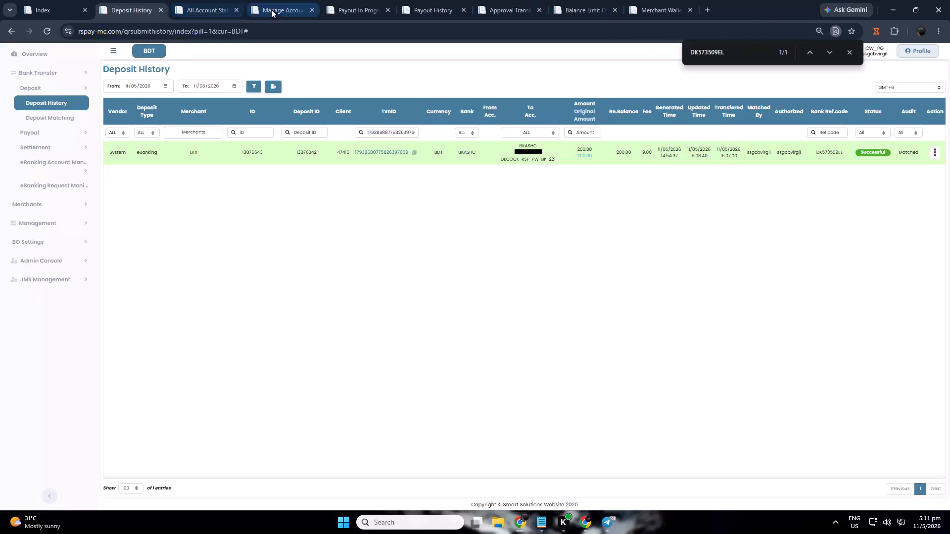
Search Manage Accounts for the copied account number, replacing the existing search term and removing the hyphen from the number.
left_click(283, 8)
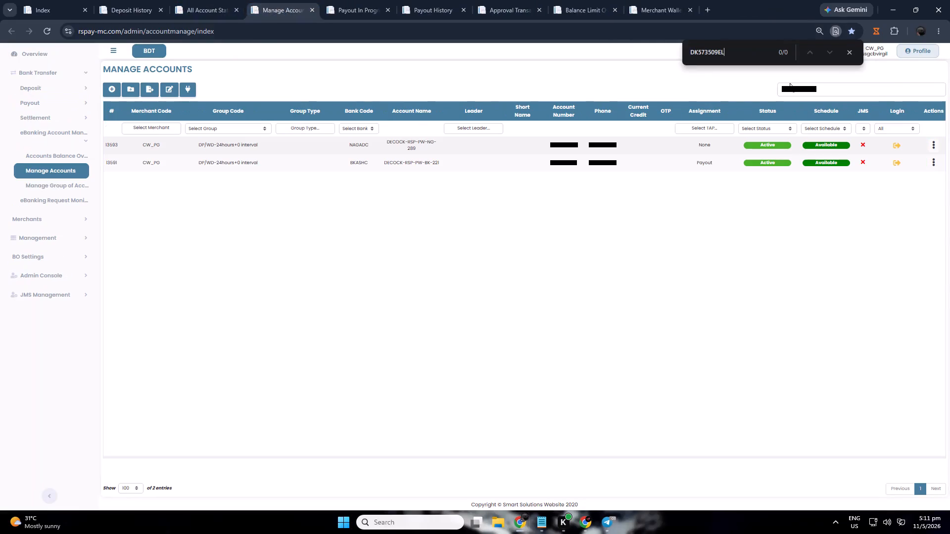
double_click(797, 85)
key("ctrl+v")
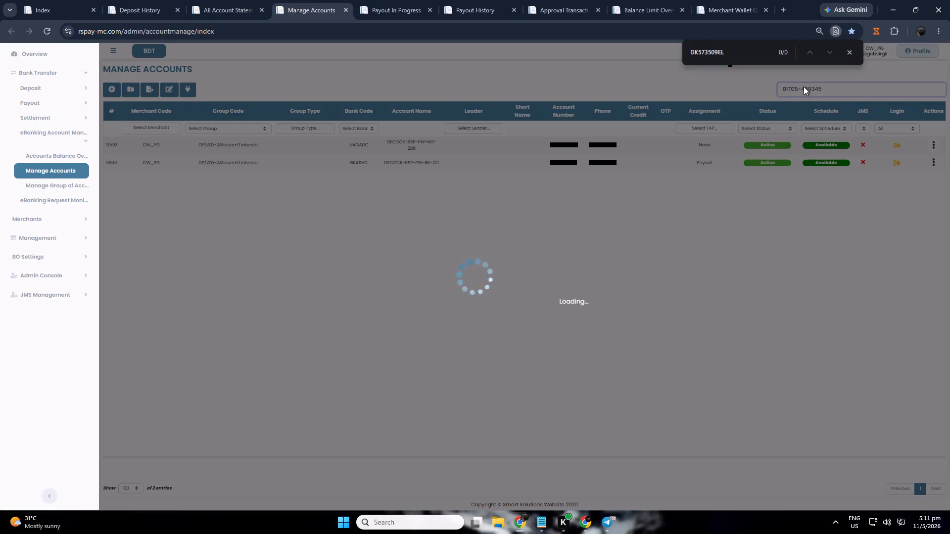
left_click(802, 90)
key("BackSpace")
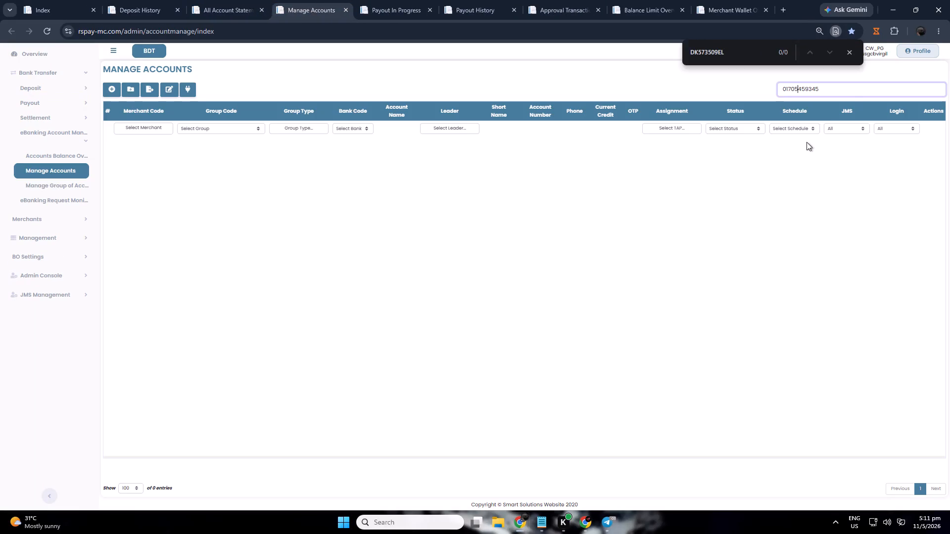
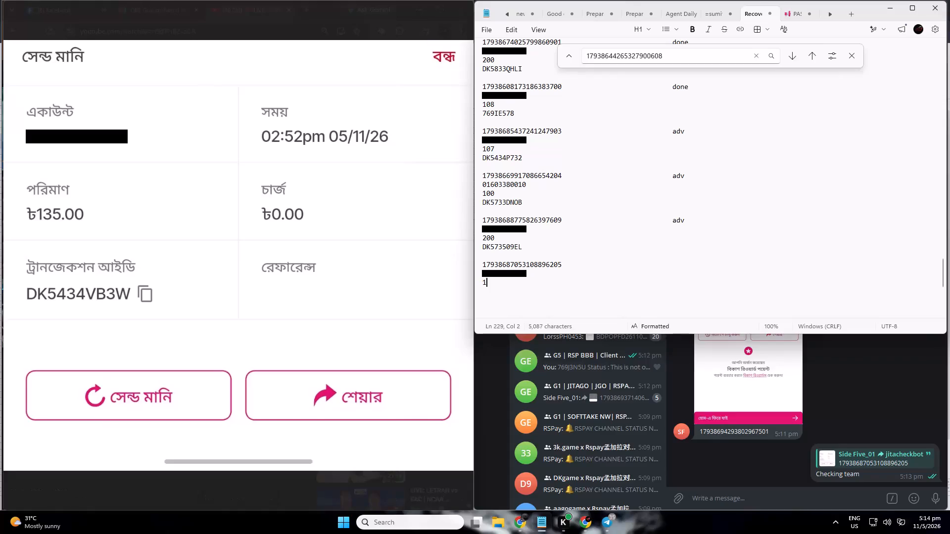
key("Return")
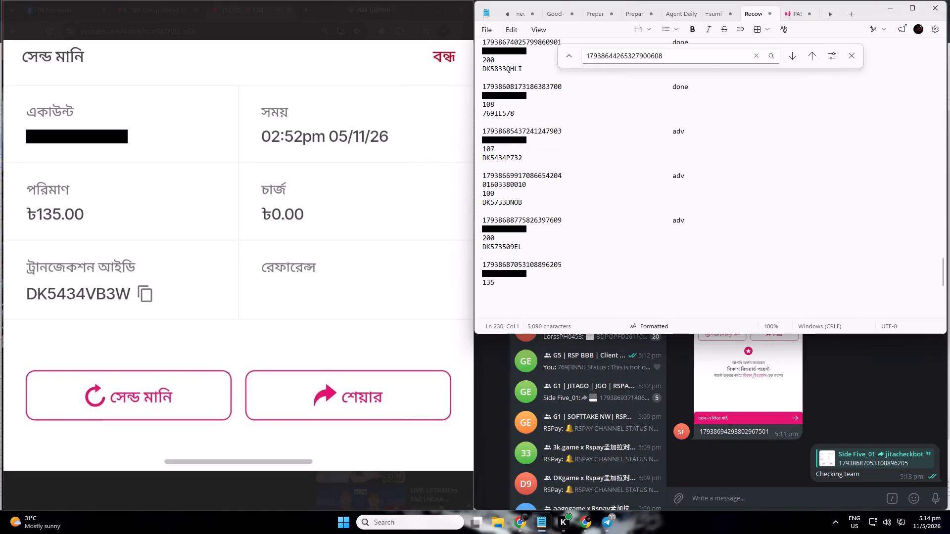
key("ctrl+F3")
left_click_drag(22, 279, 132, 307)
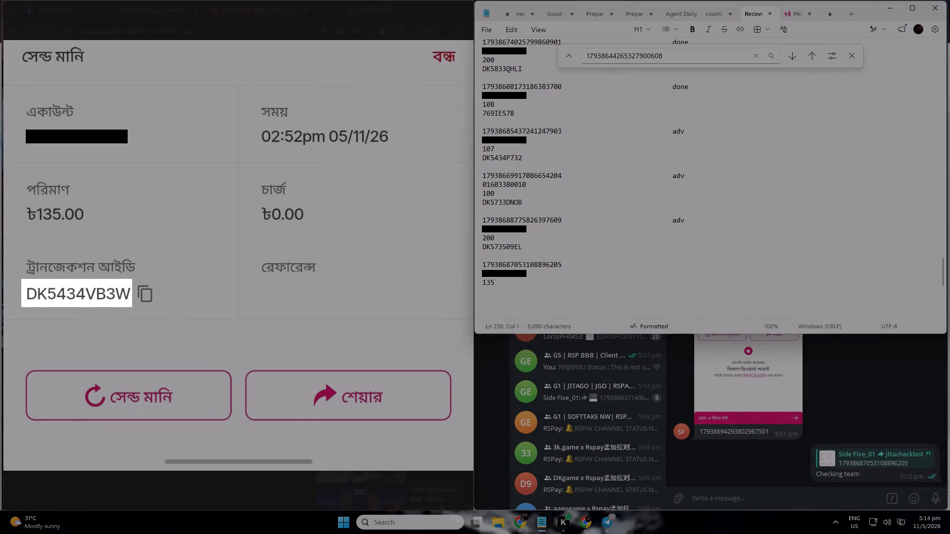
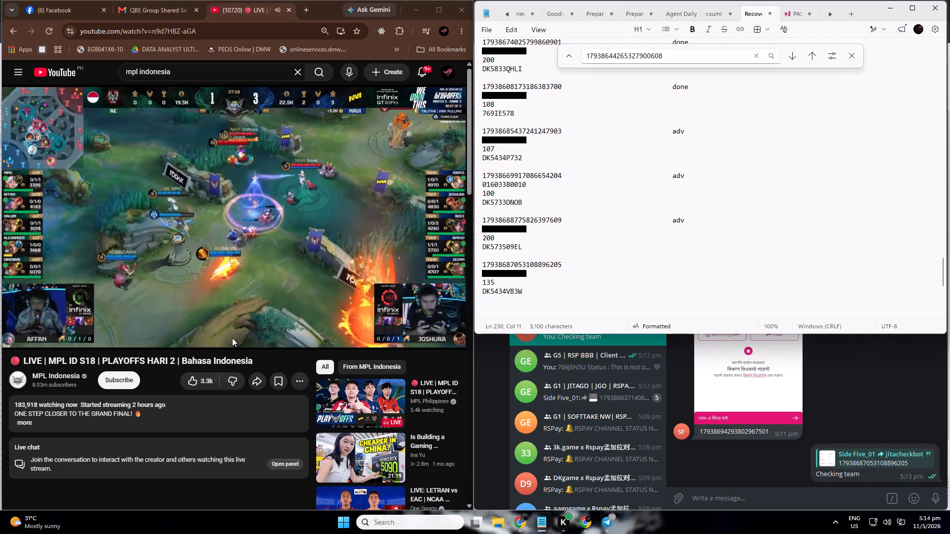
double_click(549, 263)
key("ctrl+c")
key("alt+Tab")
key("alt+Tab")
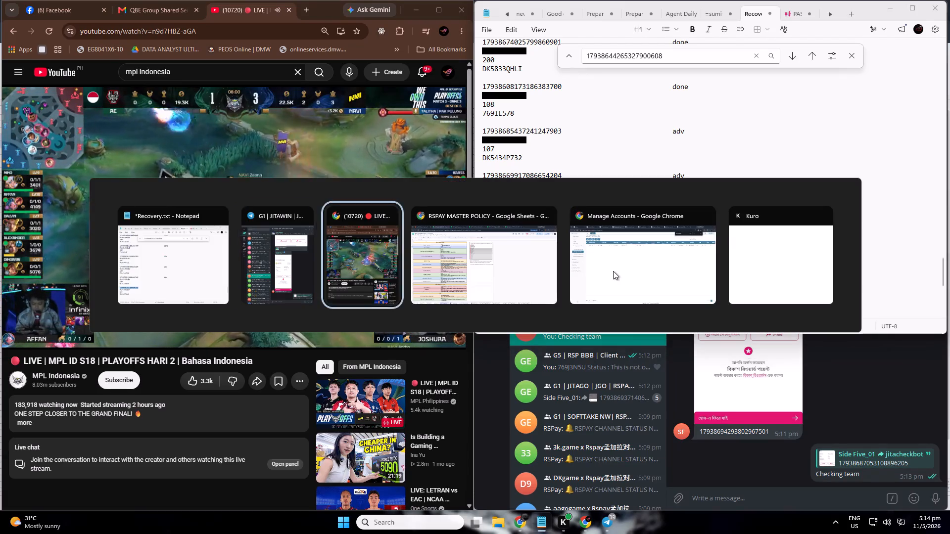
key("alt+Tab")
key("alt+Tab")
left_click(146, 20)
left_click(157, 12)
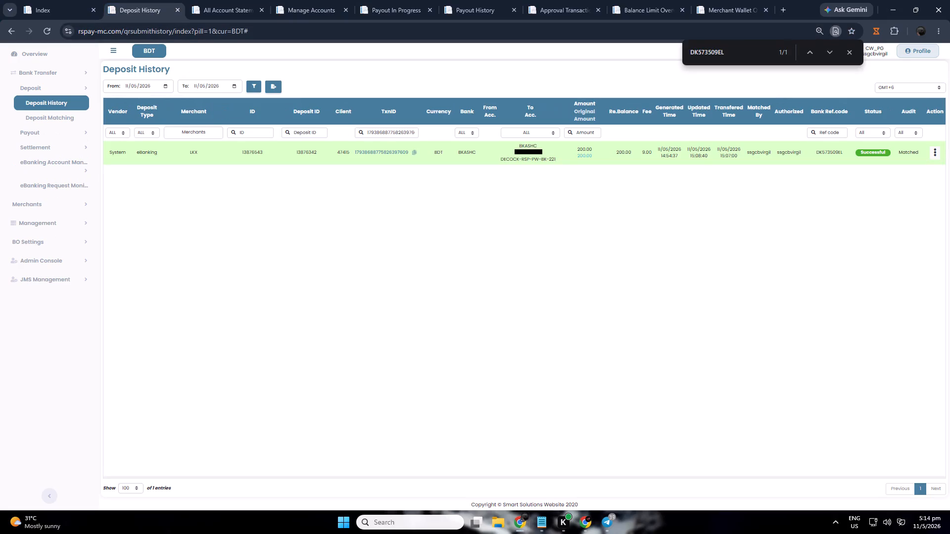
double_click(405, 132)
key("ctrl+v")
key("alt+Tab")
double_click(522, 275)
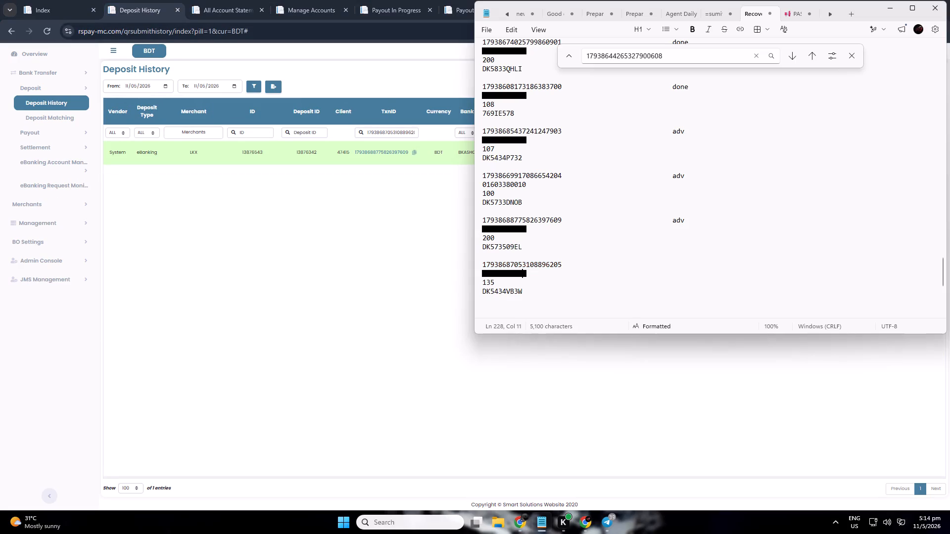
key("ctrl+c")
left_click(297, 13)
double_click(798, 91)
key("ctrl+v")
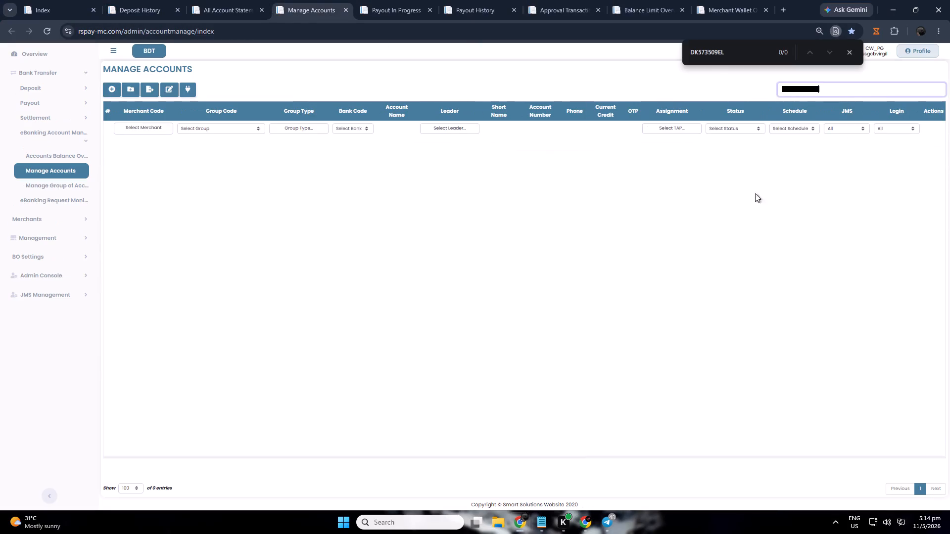
key("alt+Tab")
double_click(514, 287)
key("ctrl+c")
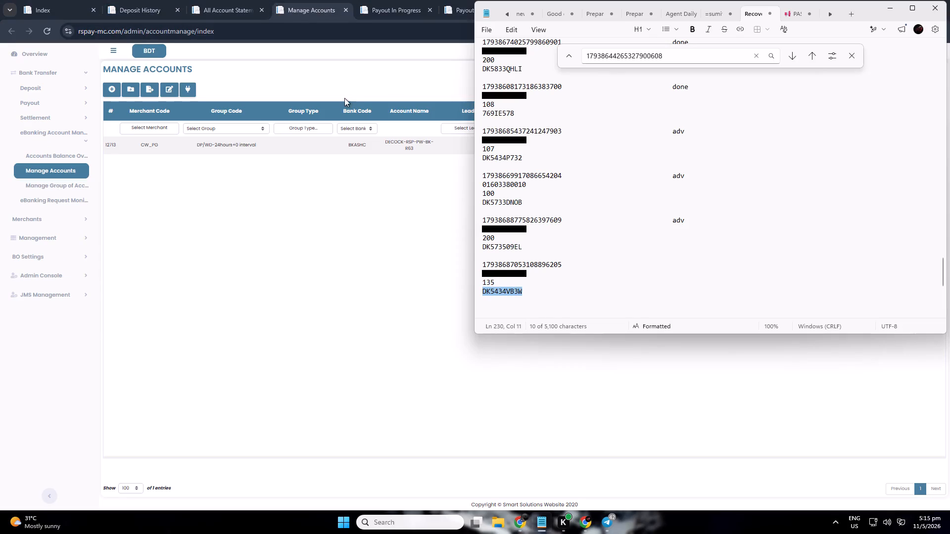
left_click(133, 12)
left_click(216, 6)
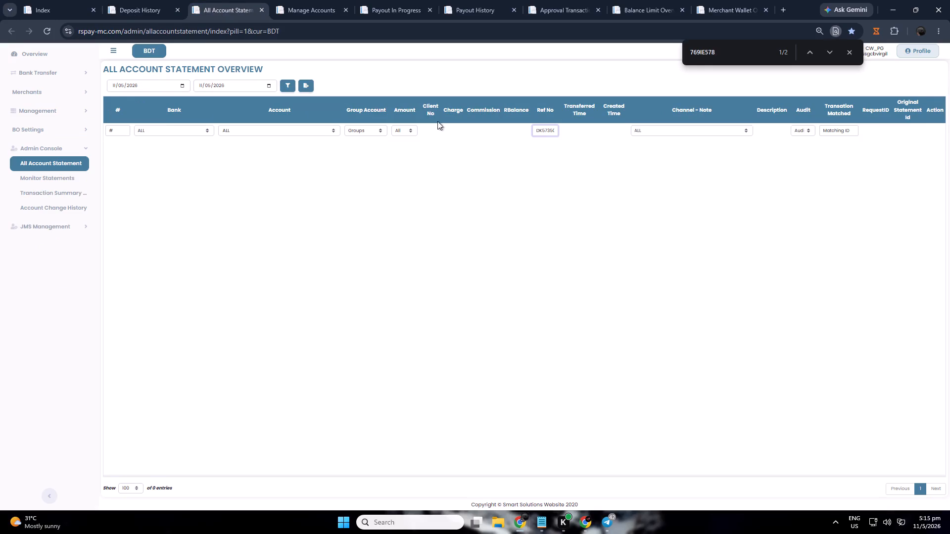
double_click(548, 129)
key("ctrl+v")
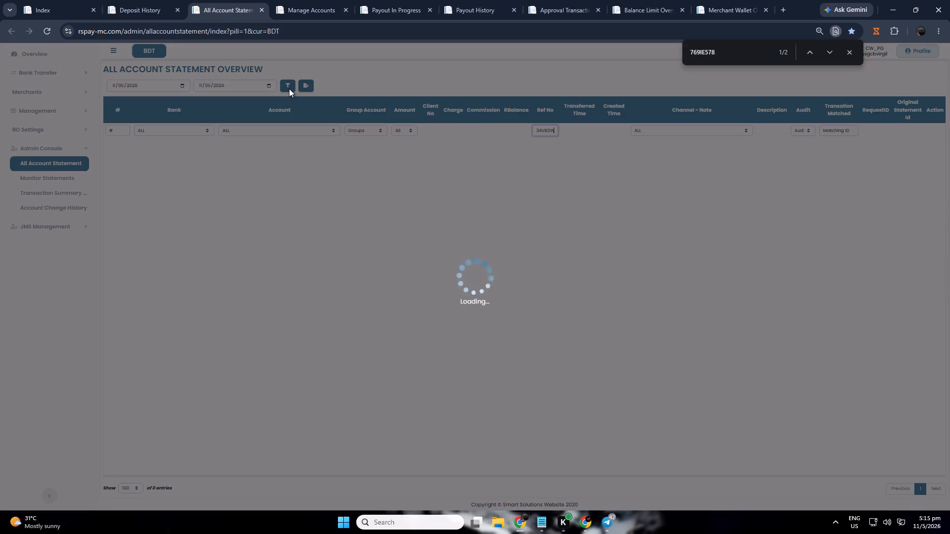
left_click(288, 87)
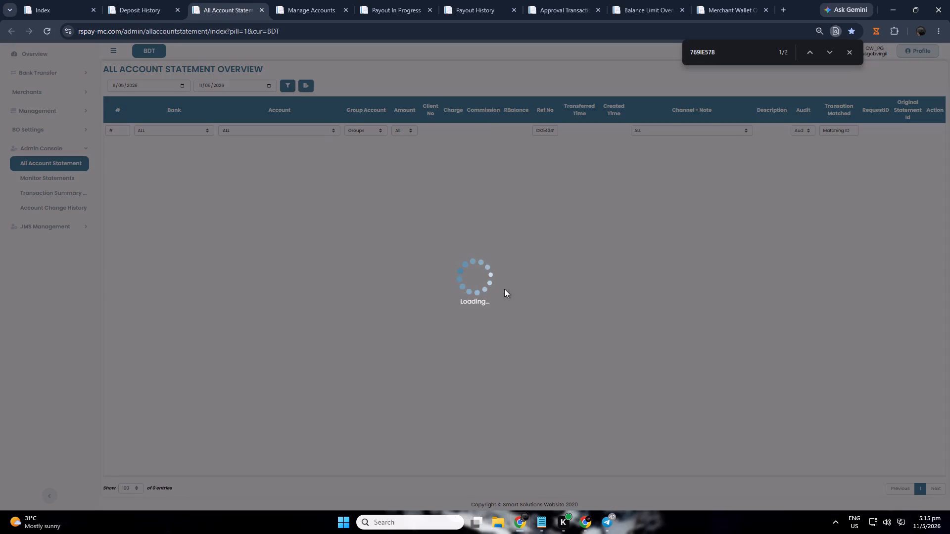
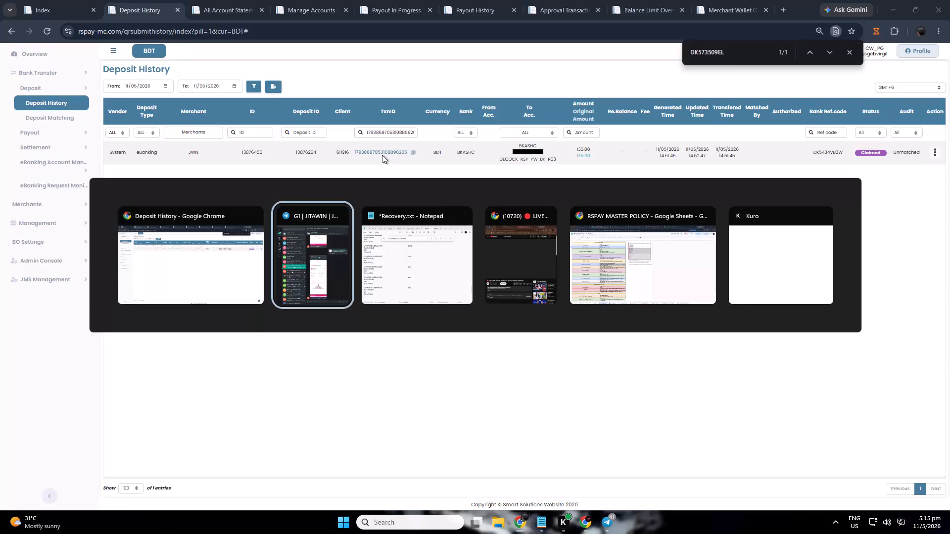
key("alt+Tab")
key("alt+Tab")
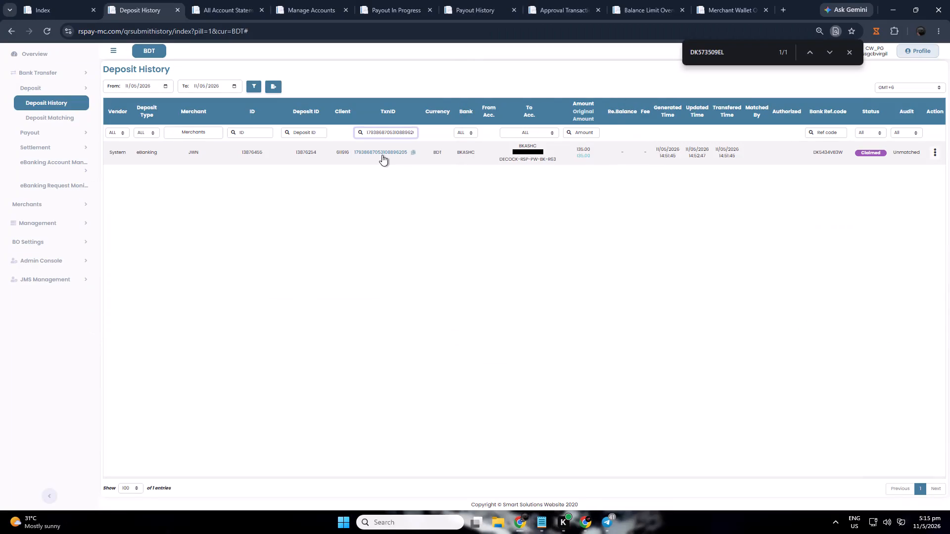
left_click(383, 152)
left_click(505, 345)
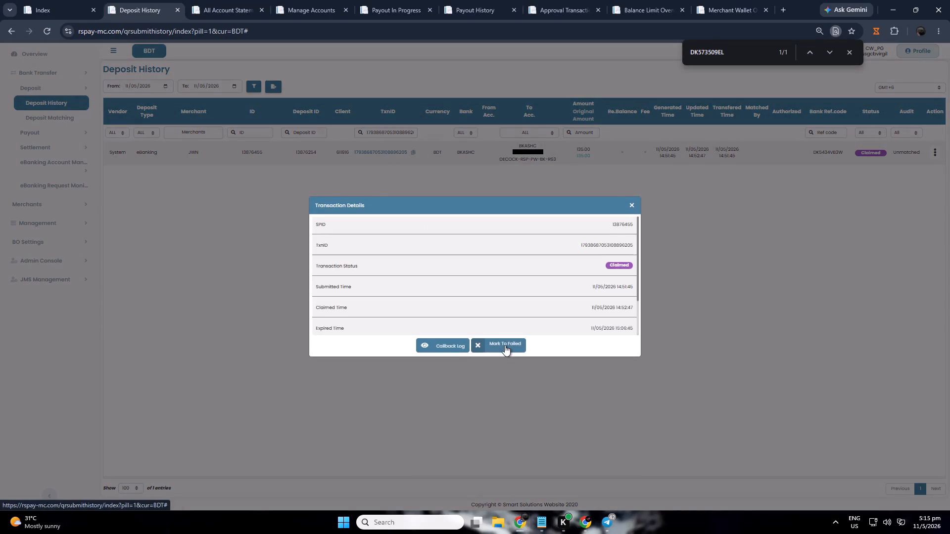
left_click(621, 286)
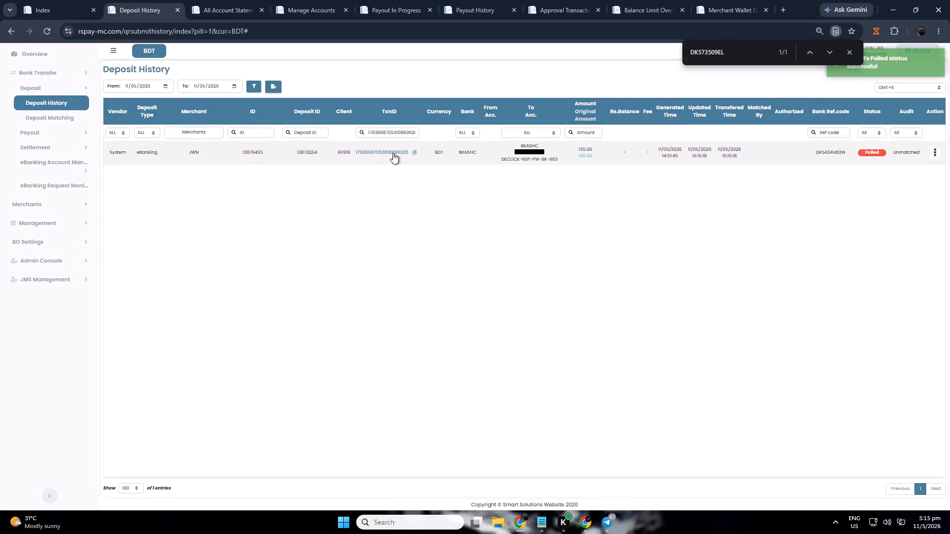
left_click(393, 153)
left_click(442, 350)
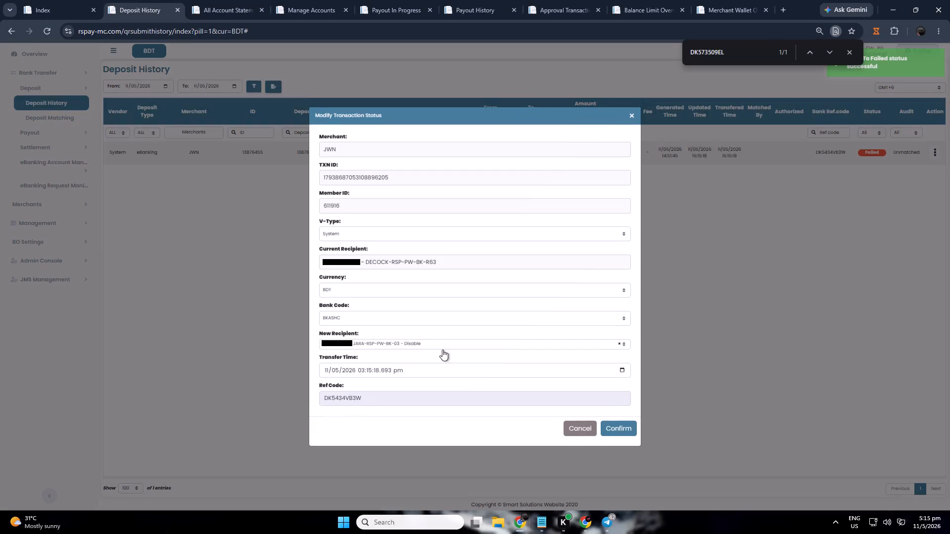
key("alt+Tab")
key("alt+Tab")
key("alt+Tab")
key("alt+Tab")
key("alt+Tab")
key("alt+Tab")
key("alt+Tab")
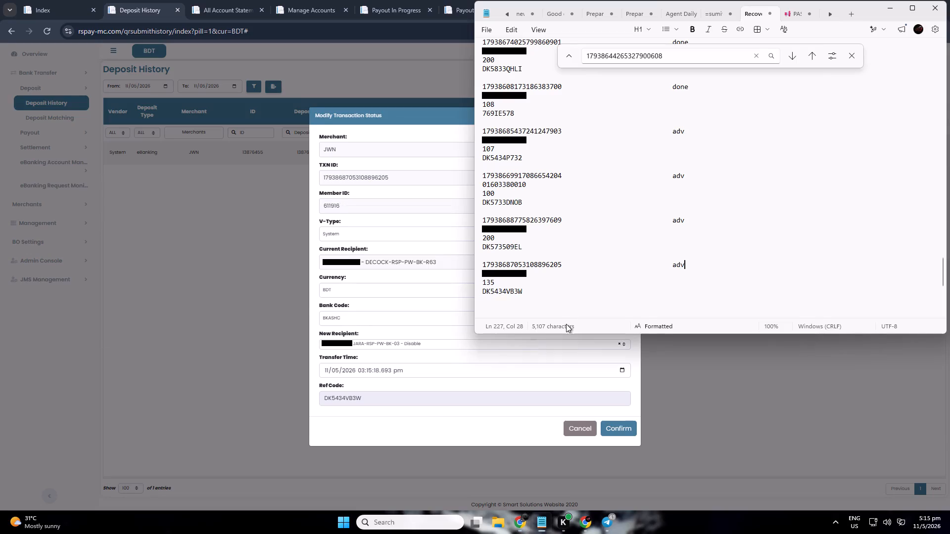
double_click(504, 272)
key("ctrl+c")
left_click(427, 419)
key("ctrl+f")
key("ctrl+v")
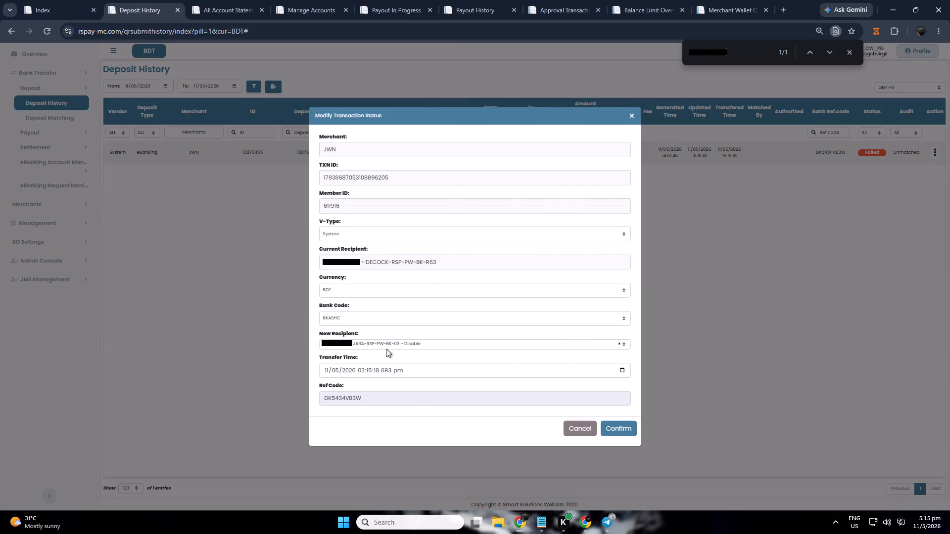
left_click(382, 339)
left_click(389, 361)
key("BackSpace")
key("BackSpace")
key("BackSpace")
key("BackSpace")
key("BackSpace")
key("BackSpace")
key("BackSpace")
key("BackSpace")
key("BackSpace")
key("BackSpace")
key("BackSpace")
key("BackSpace")
key("BackSpace")
key("BackSpace")
key("BackSpace")
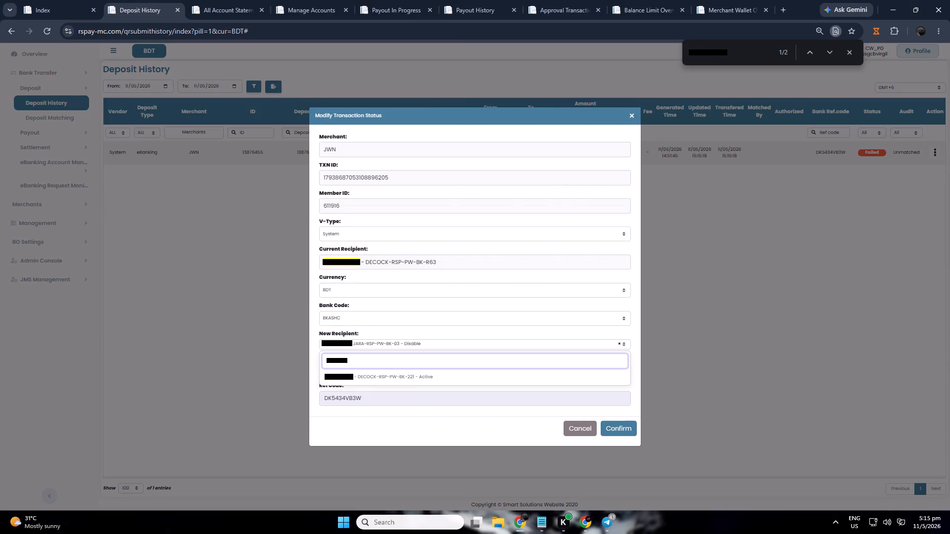
key("ctrl+v")
left_click(412, 379)
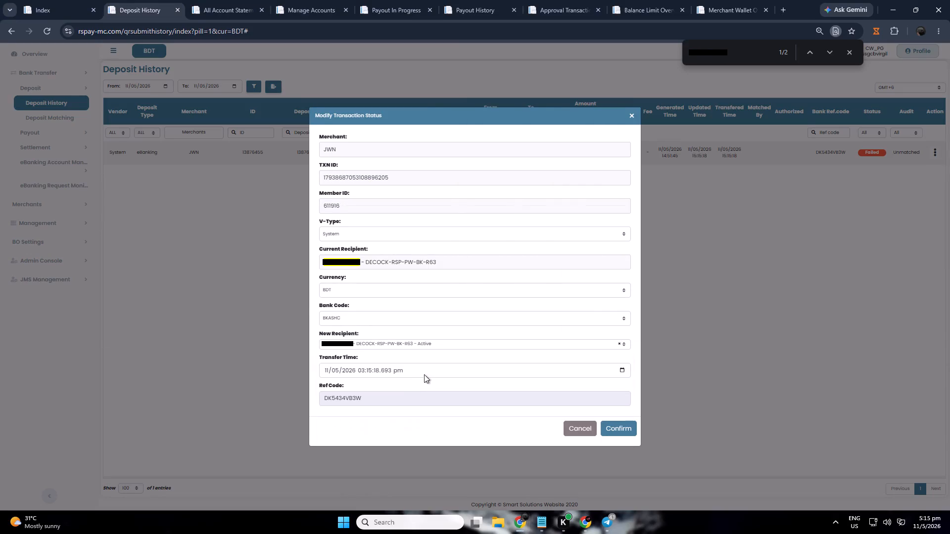
key("alt+Tab")
double_click(510, 293)
key("ctrl+c")
left_click(446, 423)
key("ctrl+f")
key("ctrl+v")
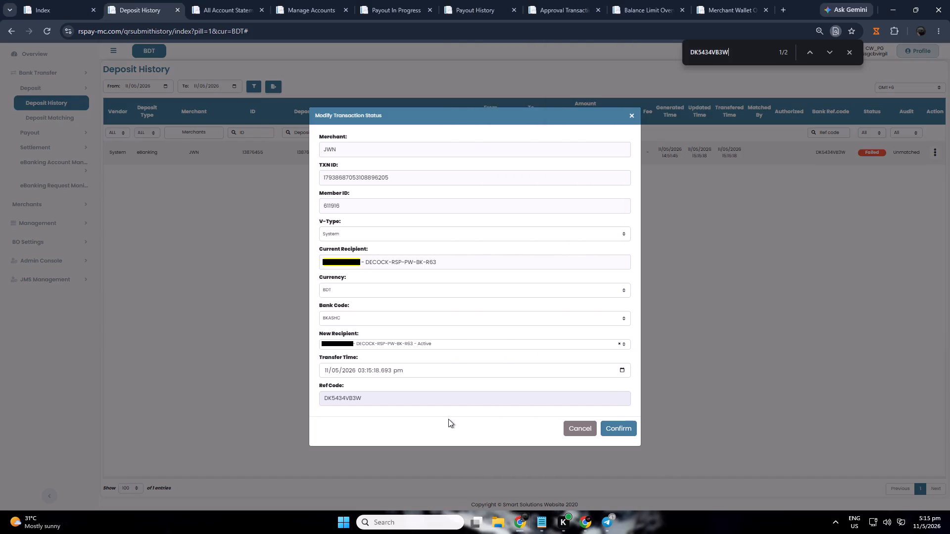
left_click(625, 432)
left_click(935, 153)
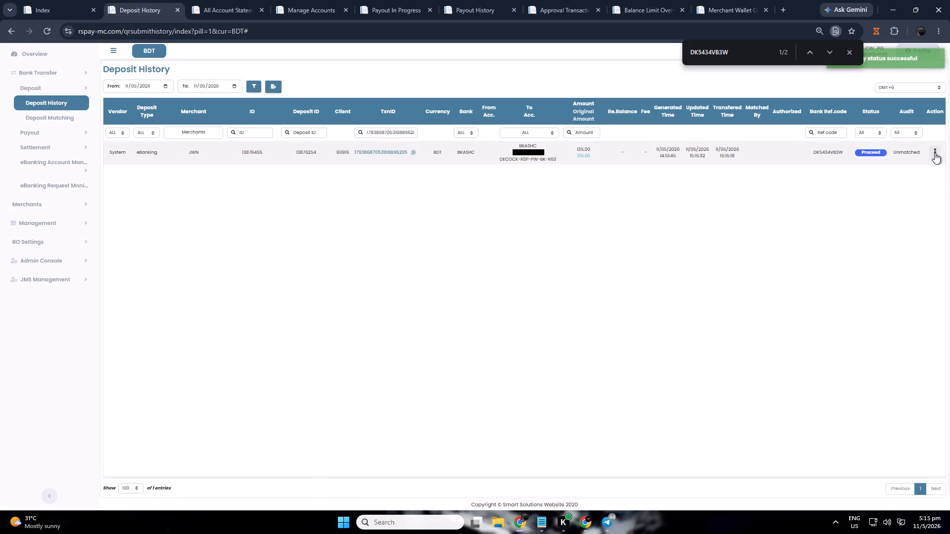
left_click(932, 178)
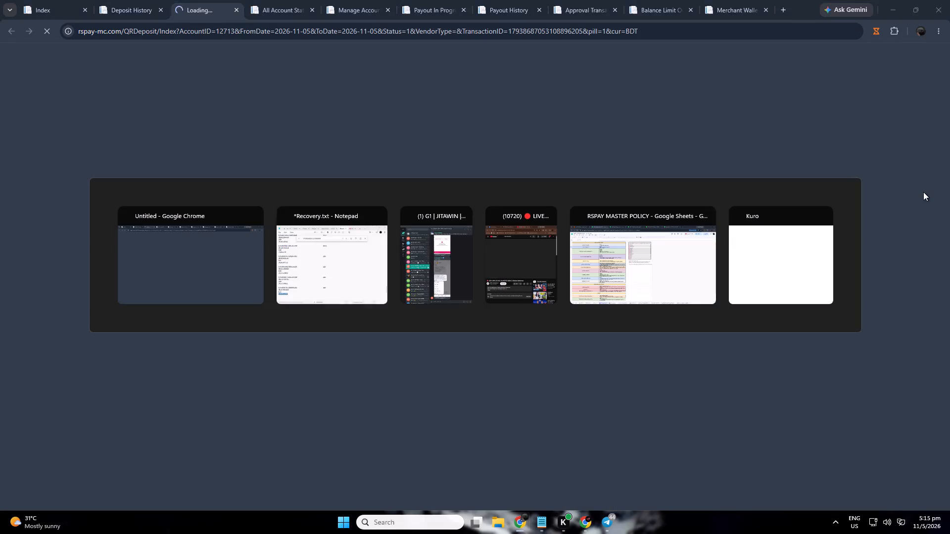
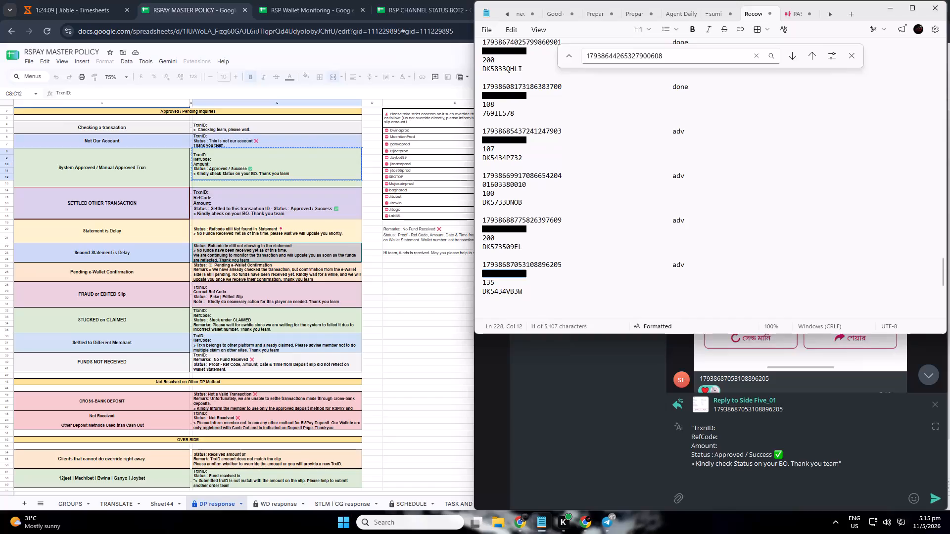
key("ctrl+c")
key("alt+Tab")
key("alt+Tab")
key("alt+Tab")
left_click(592, 273)
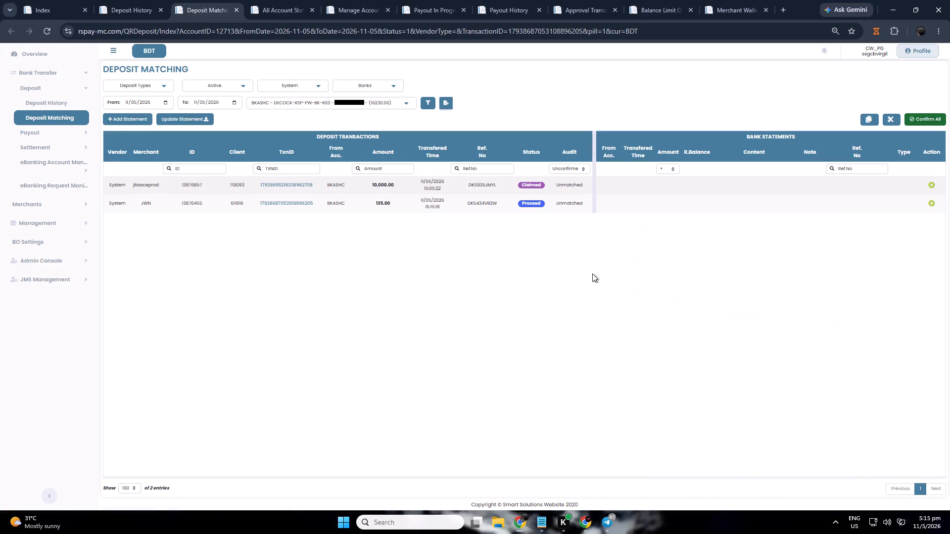
left_click(592, 273)
key("ctrl+f")
key("ctrl+v")
key("alt+Tab")
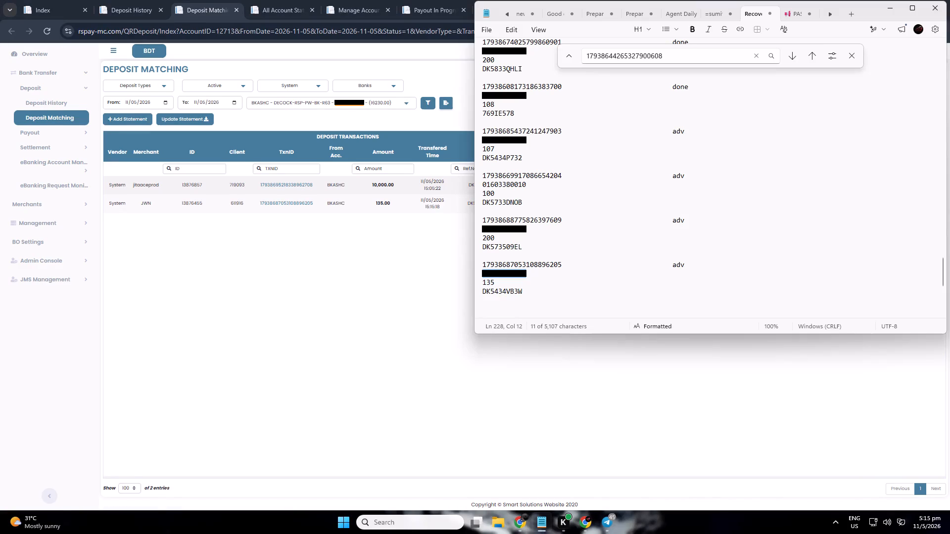
double_click(530, 266)
key("ctrl+c")
left_click(381, 315)
key("ctrl+f")
key("ctrl+v")
left_click(290, 174)
key("ctrl+v")
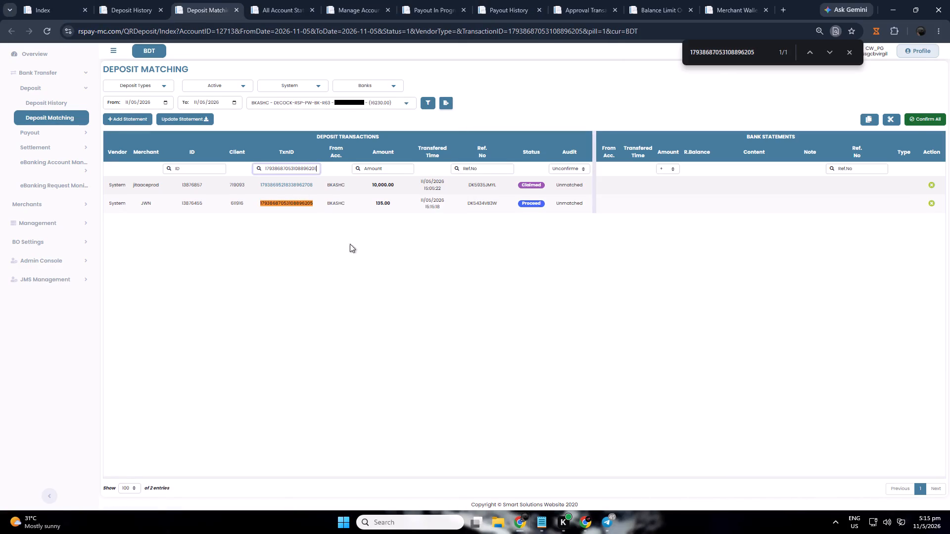
key("alt+Tab")
double_click(504, 291)
key("ctrl+c")
left_click(382, 332)
key("ctrl+f")
key("ctrl+v")
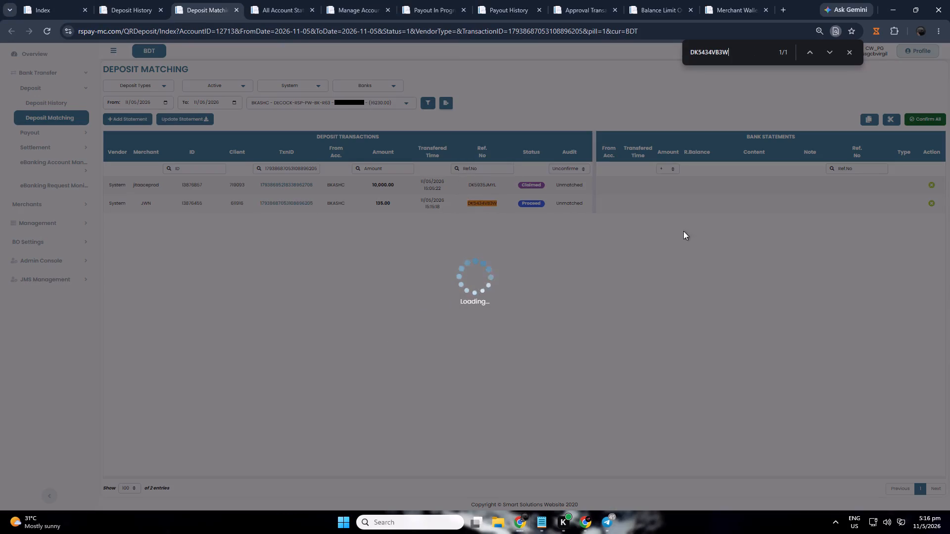
left_click(854, 171)
key("ctrl+v")
left_click(427, 316)
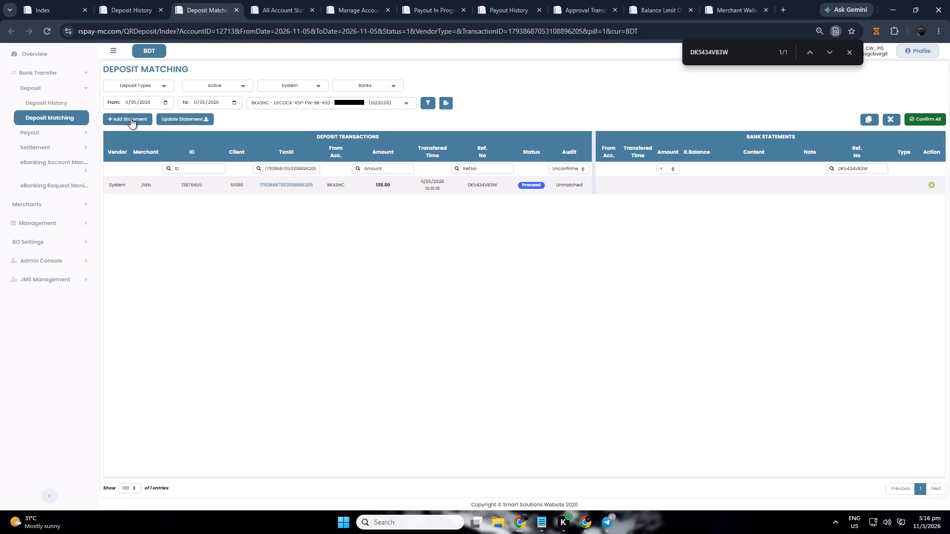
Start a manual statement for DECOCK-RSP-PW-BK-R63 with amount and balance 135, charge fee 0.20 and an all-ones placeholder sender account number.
left_click(131, 118)
key("alt+Tab")
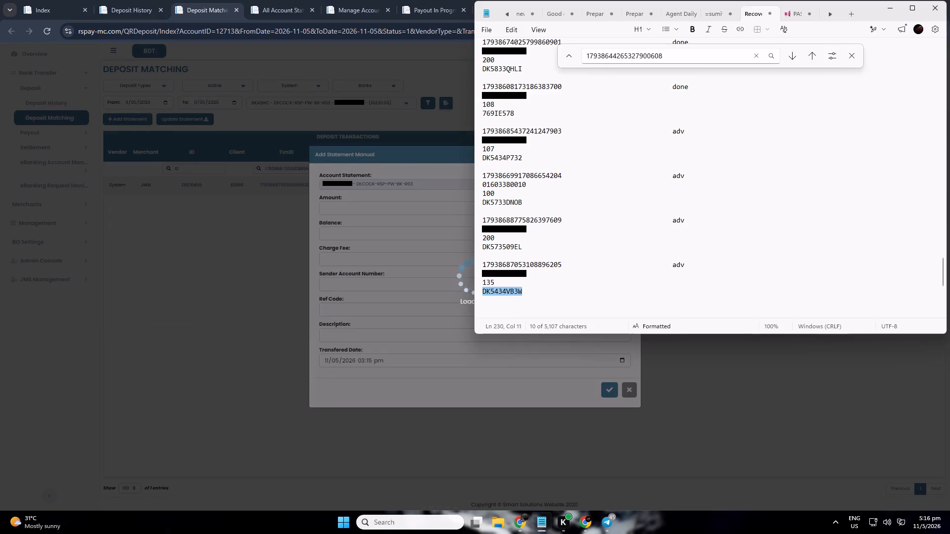
double_click(493, 283)
double_click(489, 282)
key("ctrl+c")
left_click(353, 206)
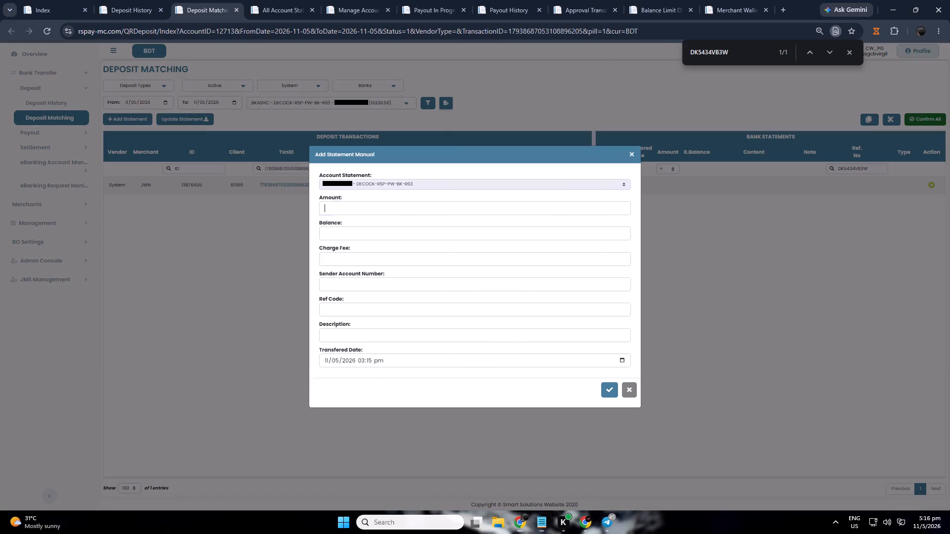
key("ctrl+v")
left_click(356, 235)
key("ctrl+v")
left_click(354, 253)
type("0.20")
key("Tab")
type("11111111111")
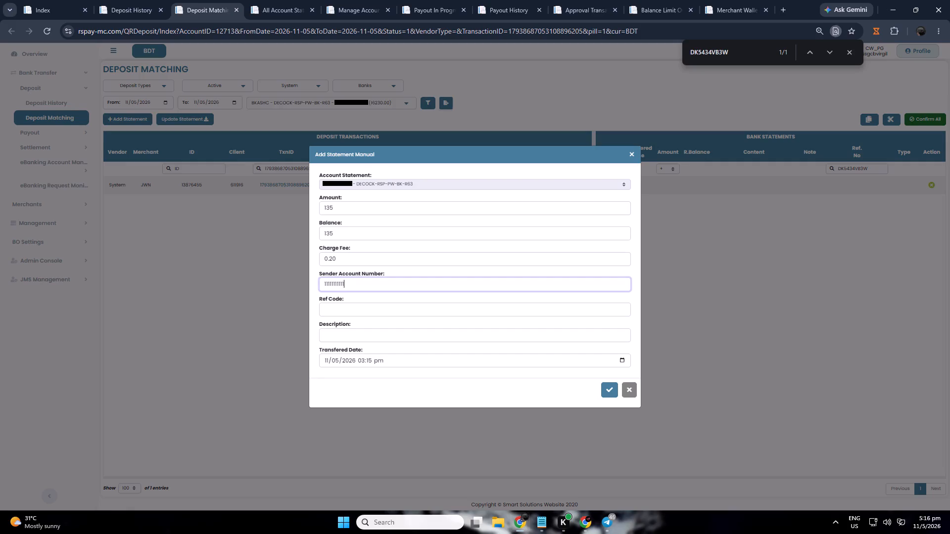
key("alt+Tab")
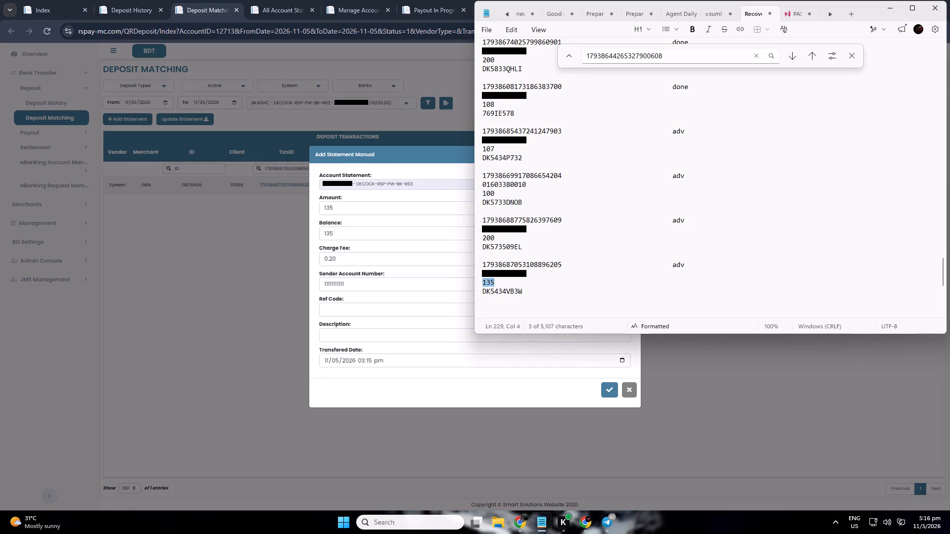
double_click(510, 296)
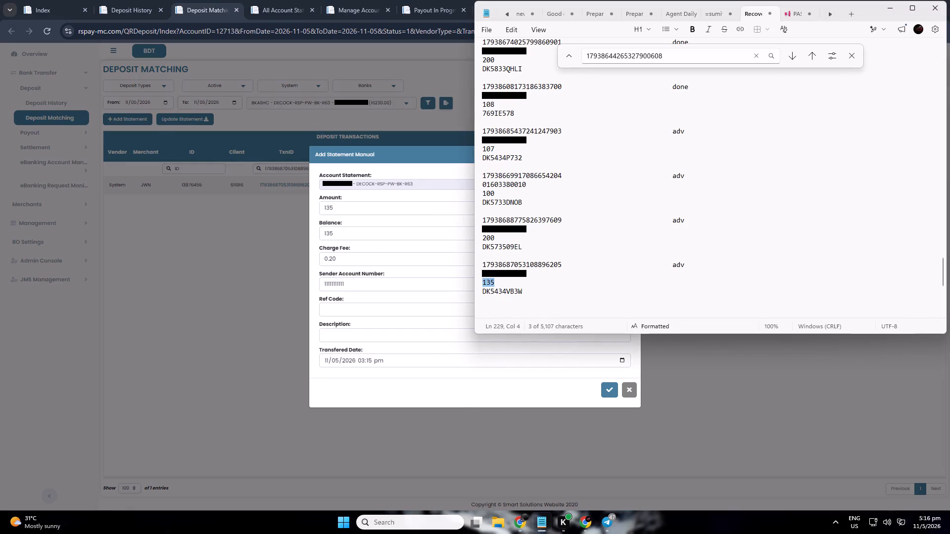
double_click(515, 290)
key("ctrl+c")
left_click(346, 310)
key("ctrl+v")
left_click(349, 343)
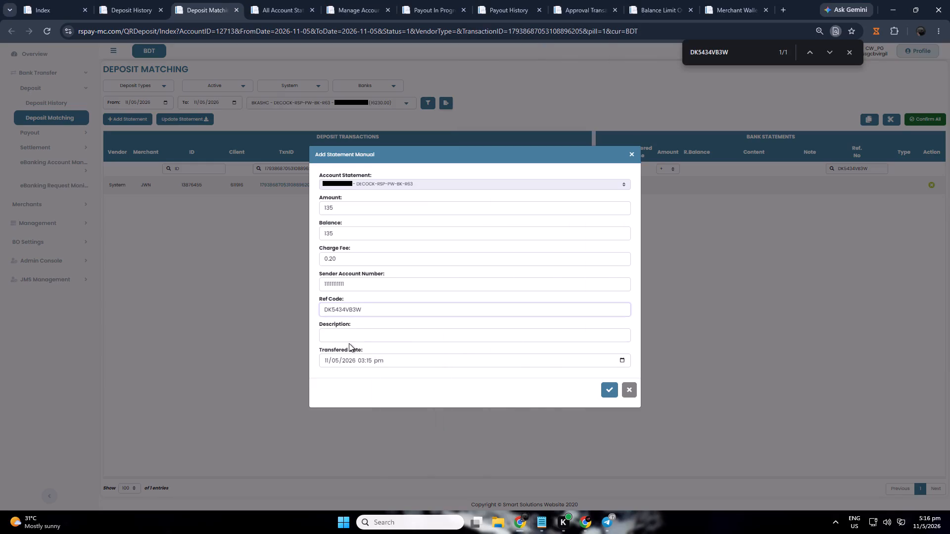
left_click(354, 338)
left_click(386, 392)
left_click(602, 391)
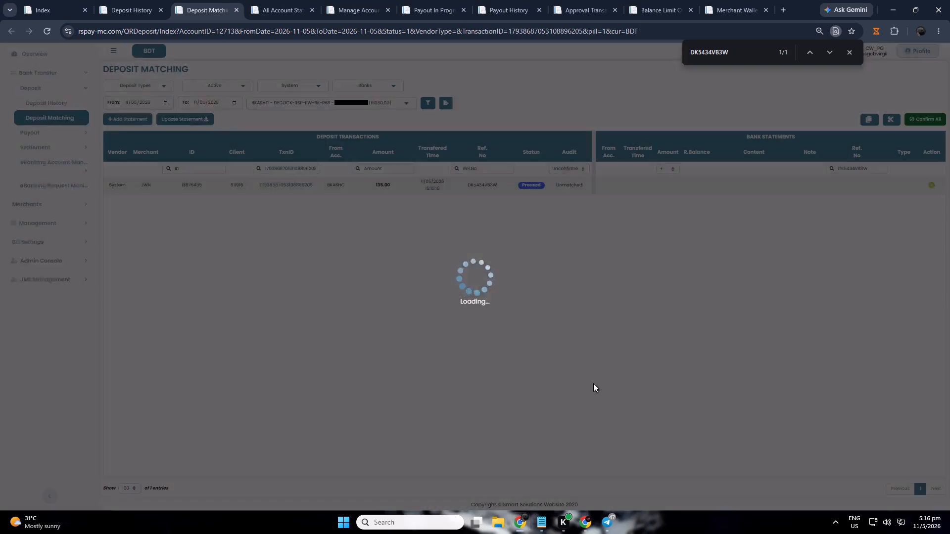
left_click(848, 51)
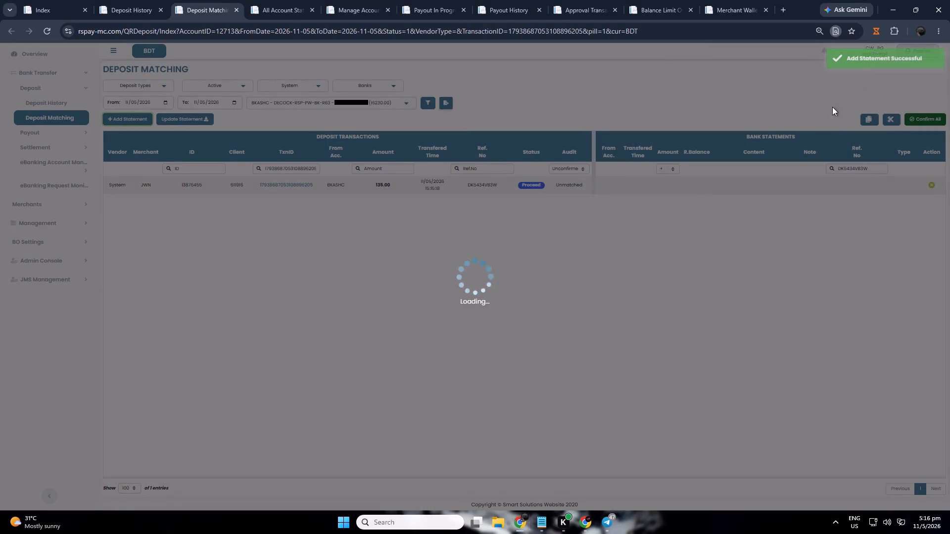
key("alt+Tab")
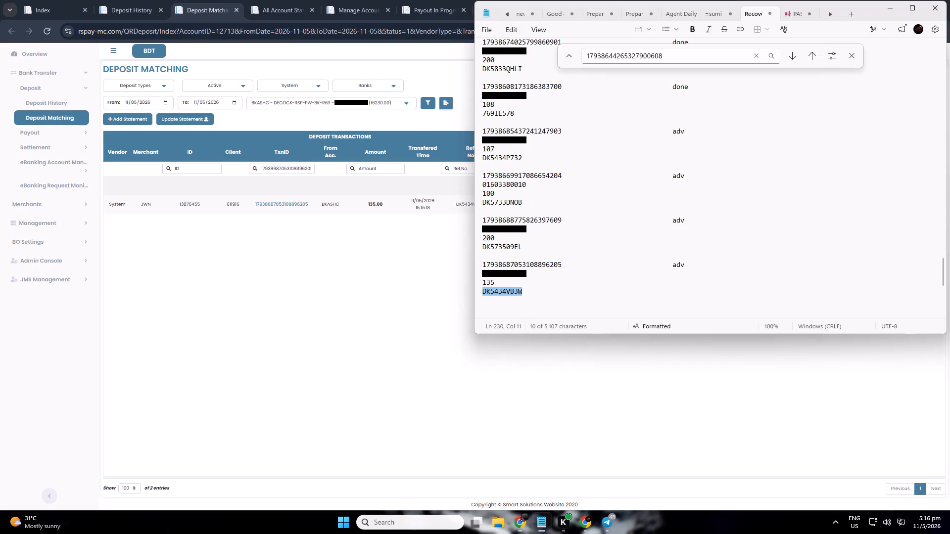
double_click(519, 276)
key("ctrl+c")
left_click(378, 329)
key("ctrl+f")
key("ctrl+v")
key("alt+Tab")
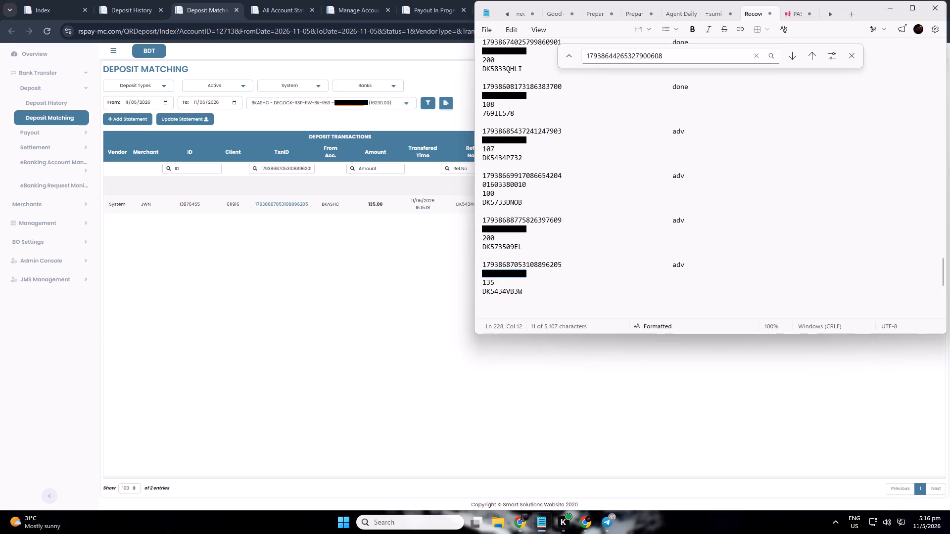
double_click(541, 263)
key("ctrl+c")
left_click(350, 333)
key("ctrl+f")
key("ctrl+v")
key("alt+Tab")
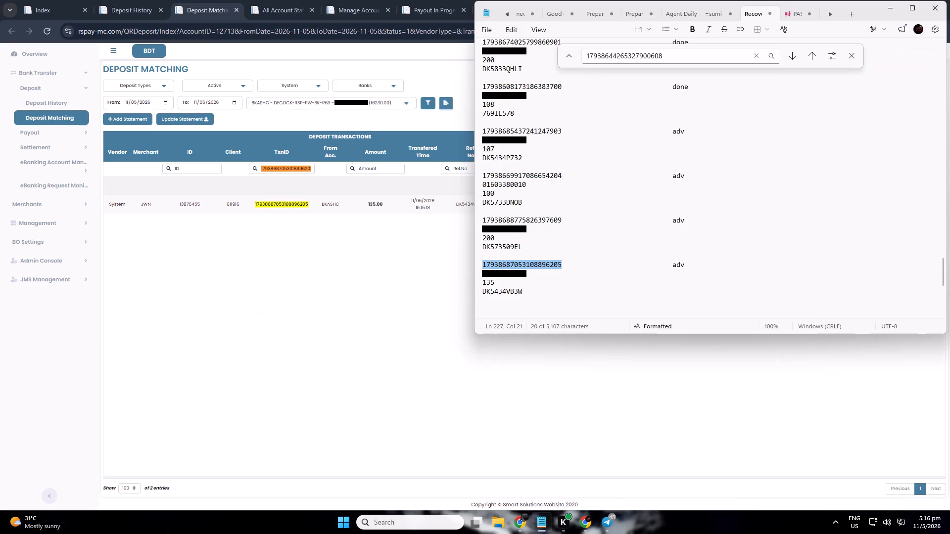
double_click(506, 293)
key("ctrl+c")
left_click(363, 345)
key("ctrl+f")
key("ctrl+v")
left_click(529, 205)
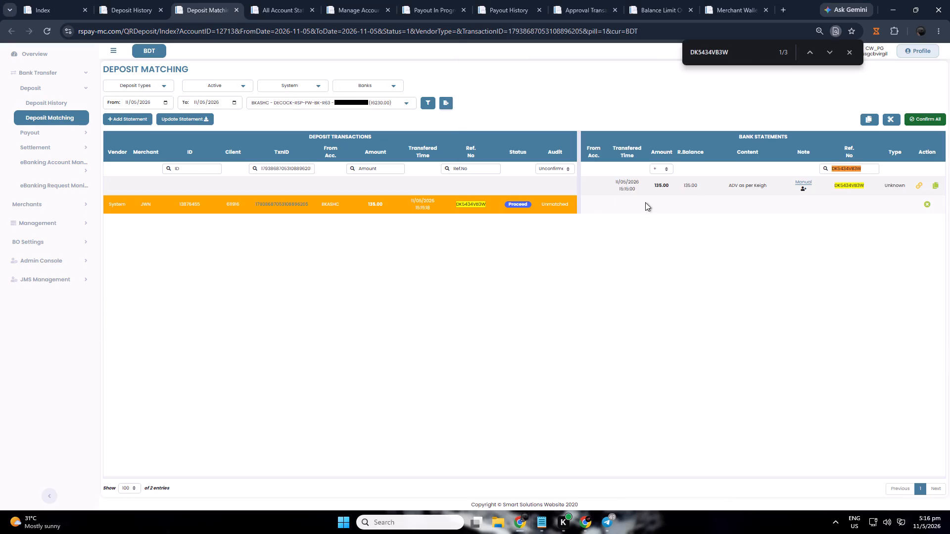
left_click(700, 195)
left_click(723, 190)
left_click(850, 51)
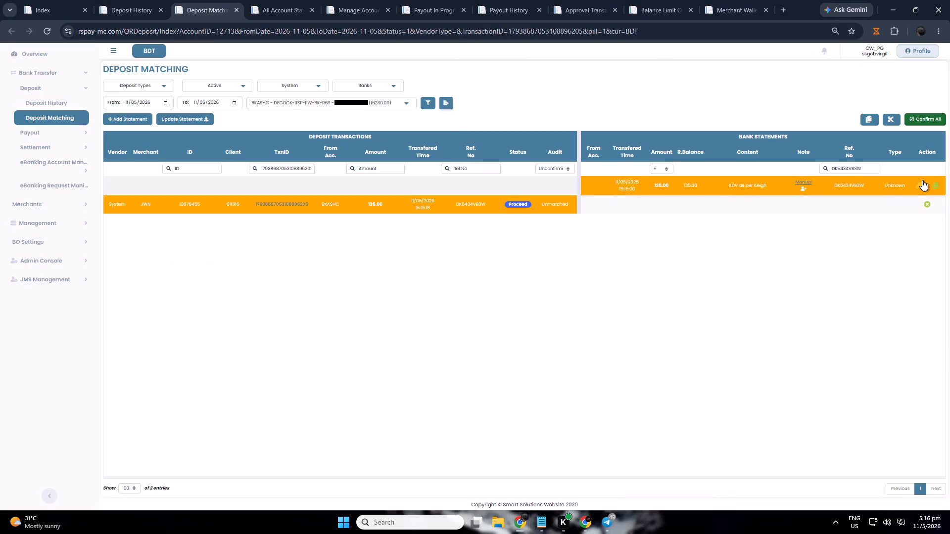
left_click(936, 187)
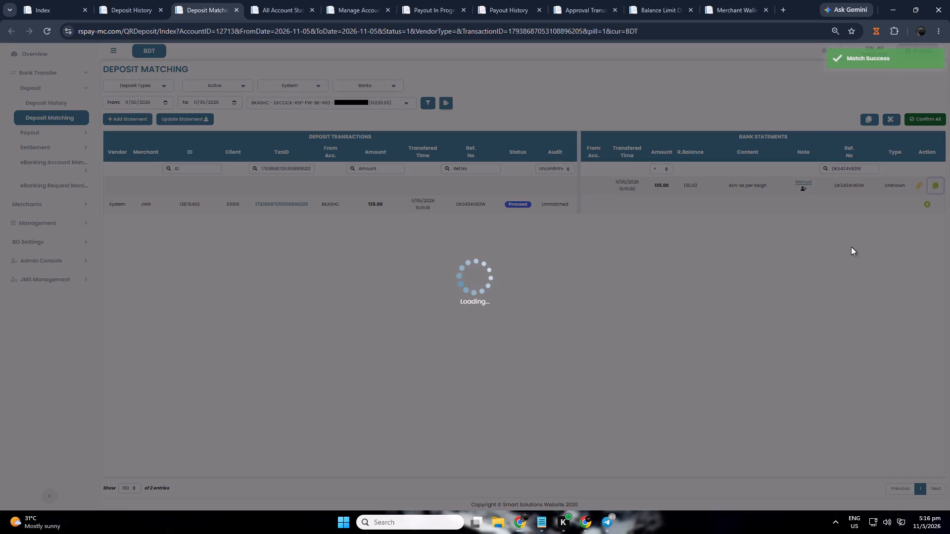
left_click(921, 190)
left_click(525, 101)
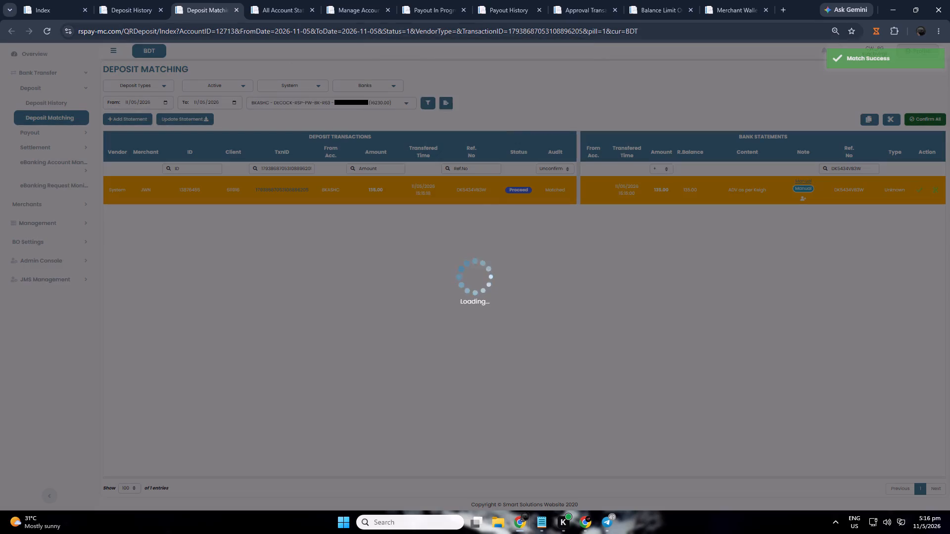
left_click(126, 4)
left_click(416, 153)
left_click(253, 84)
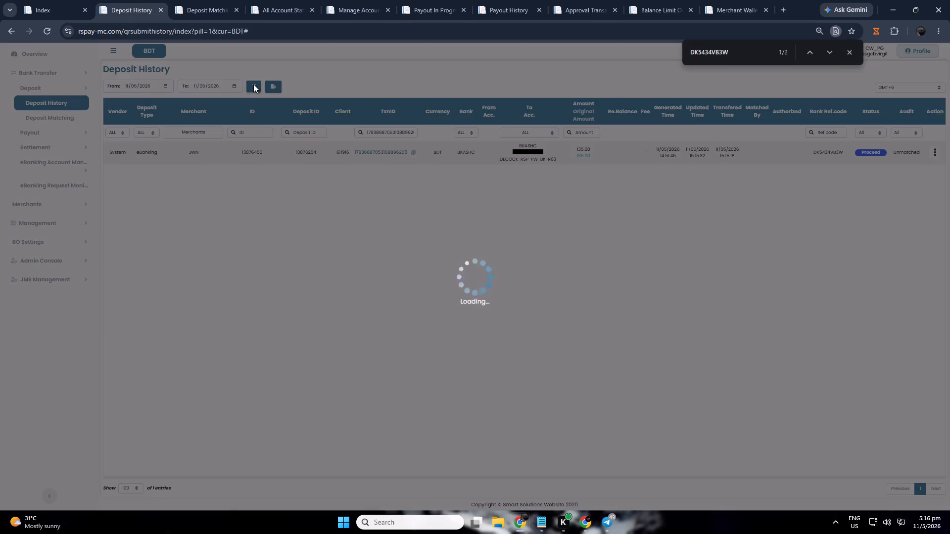
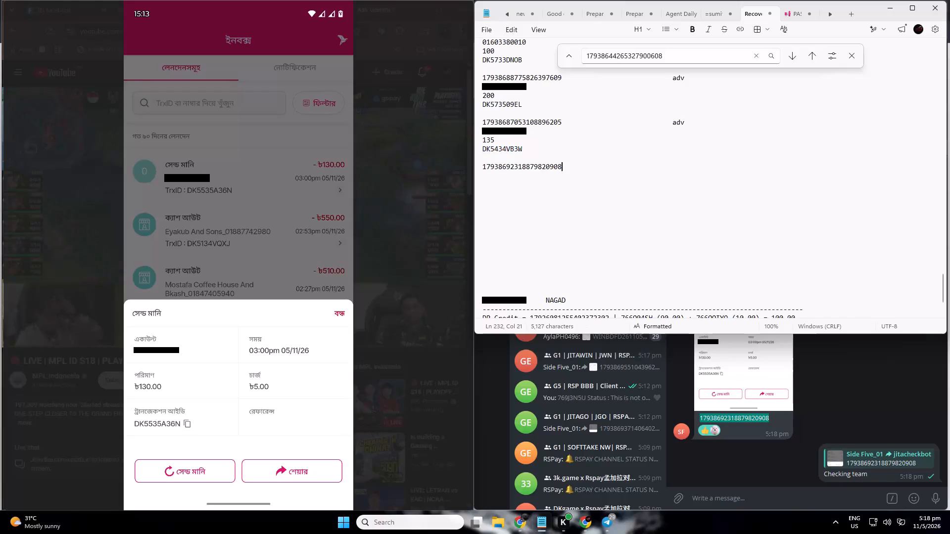
key("Return")
key("Return")
key("Return")
key("Return")
key("Return")
key("Return")
key("Return")
key("Return")
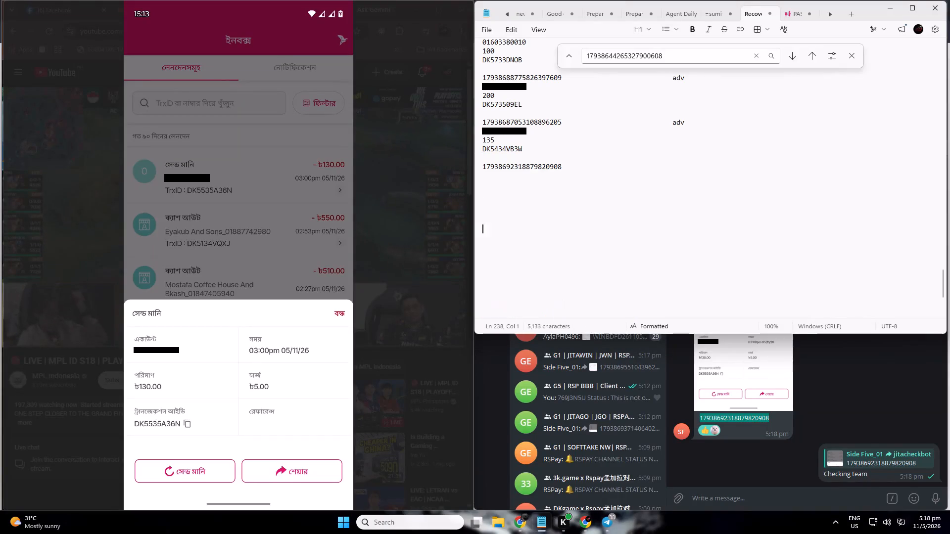
key("ctrl+F3")
left_click_drag(131, 345, 155, 349)
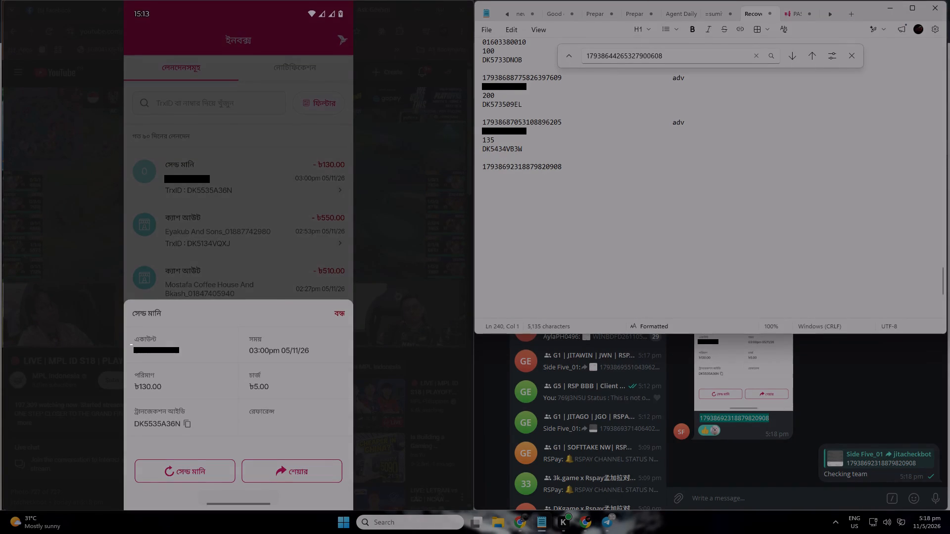
left_click_drag(155, 349, 186, 355)
left_click(500, 178)
key("ctrl+v")
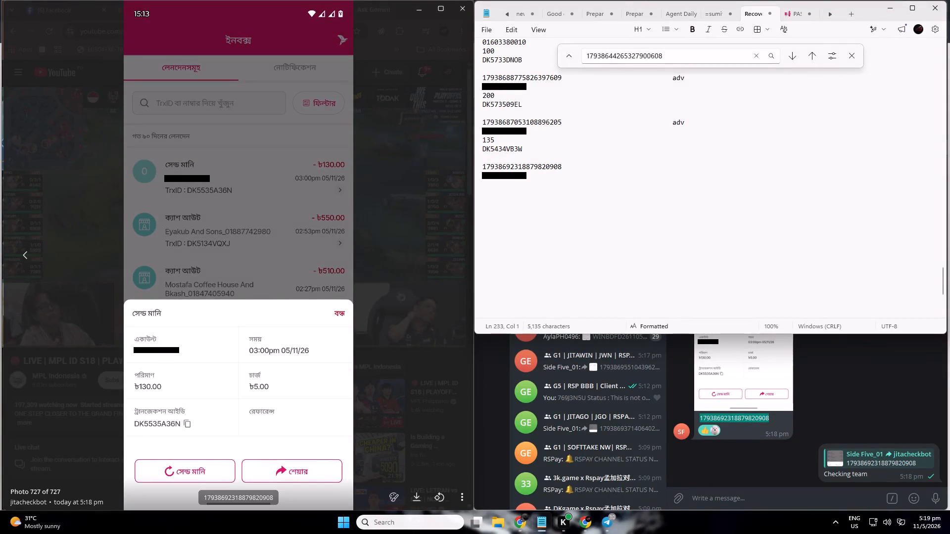
key("Return")
key("ctrl+F3")
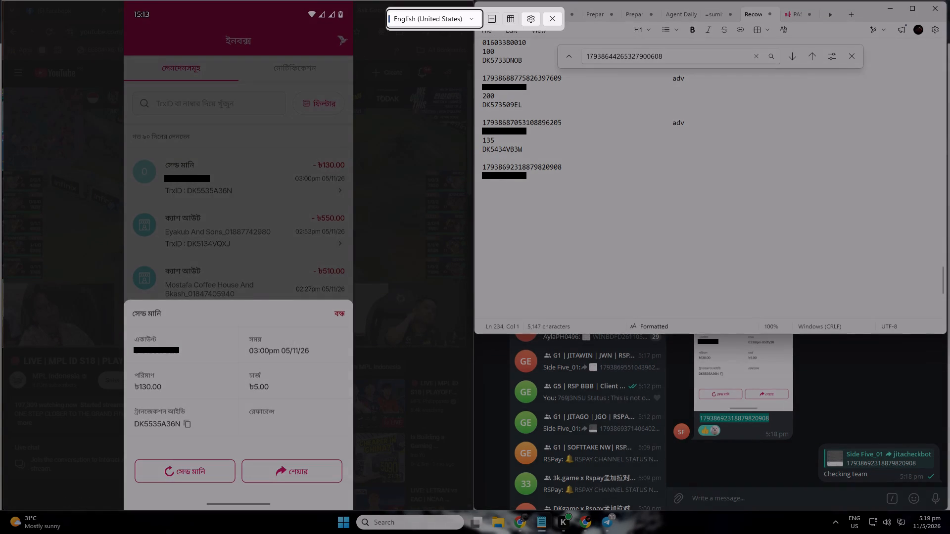
left_click_drag(133, 419, 182, 431)
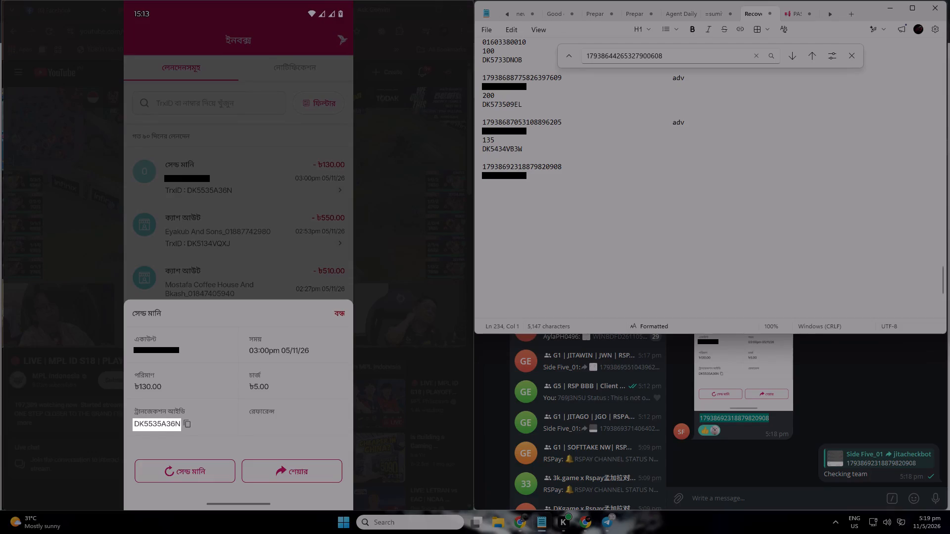
left_click_drag(182, 431, 183, 432)
type("130")
key("Return")
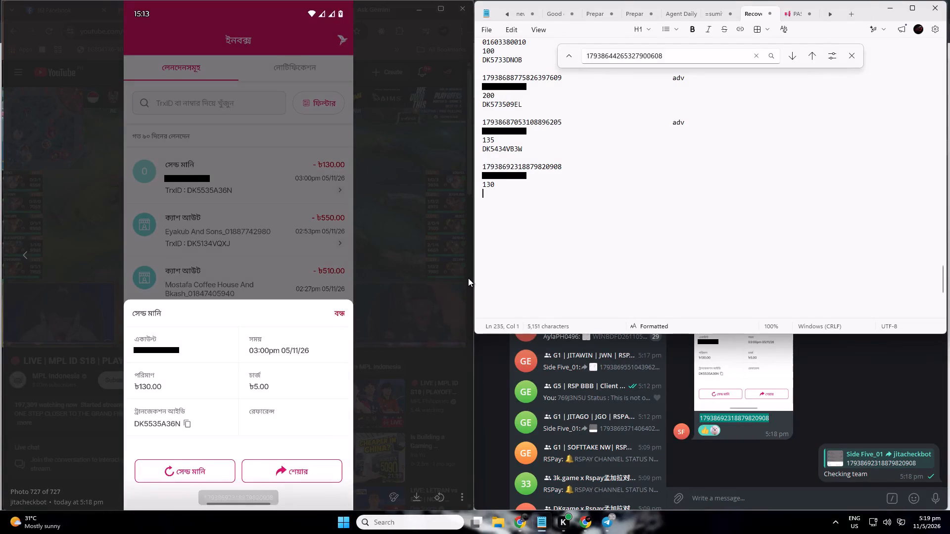
key("ctrl+v")
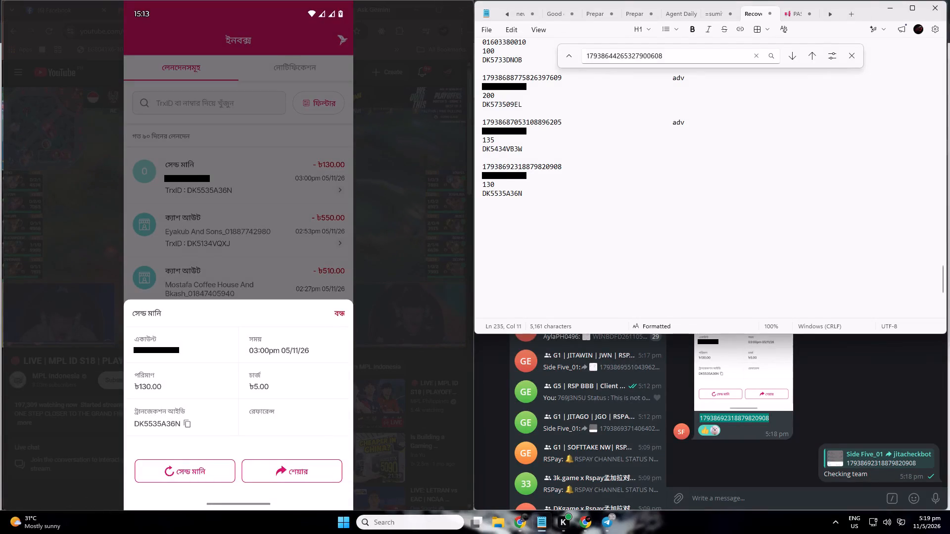
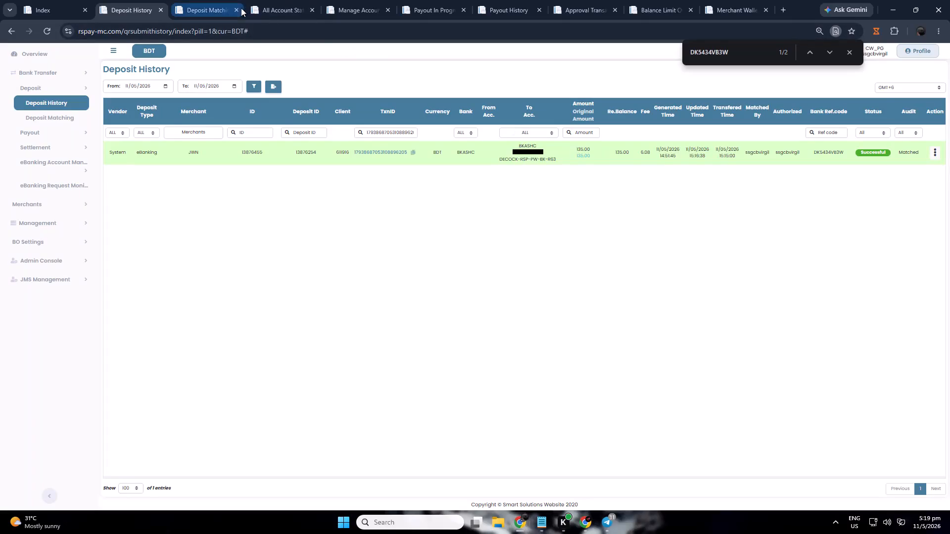
left_click(238, 9)
double_click(382, 132)
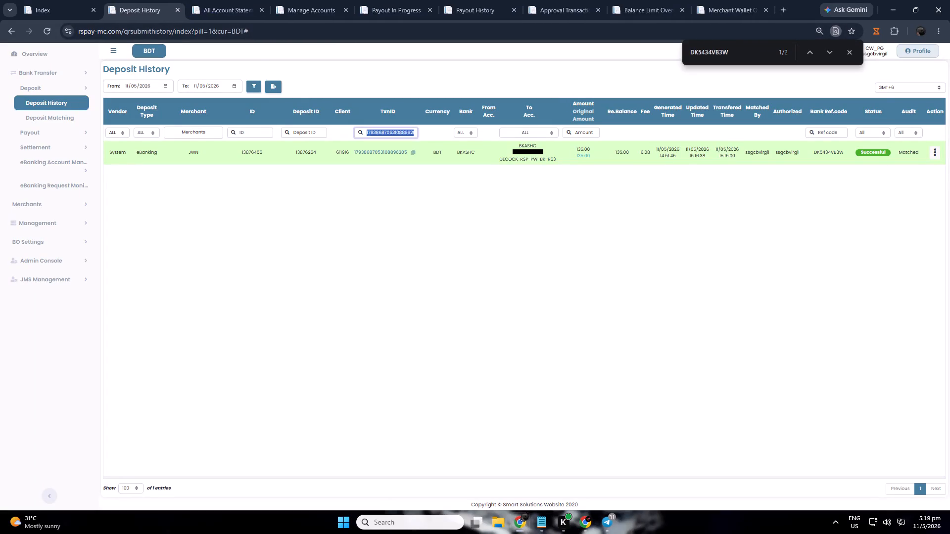
key("ctrl+v")
key("alt+Tab")
double_click(515, 175)
key("ctrl+c")
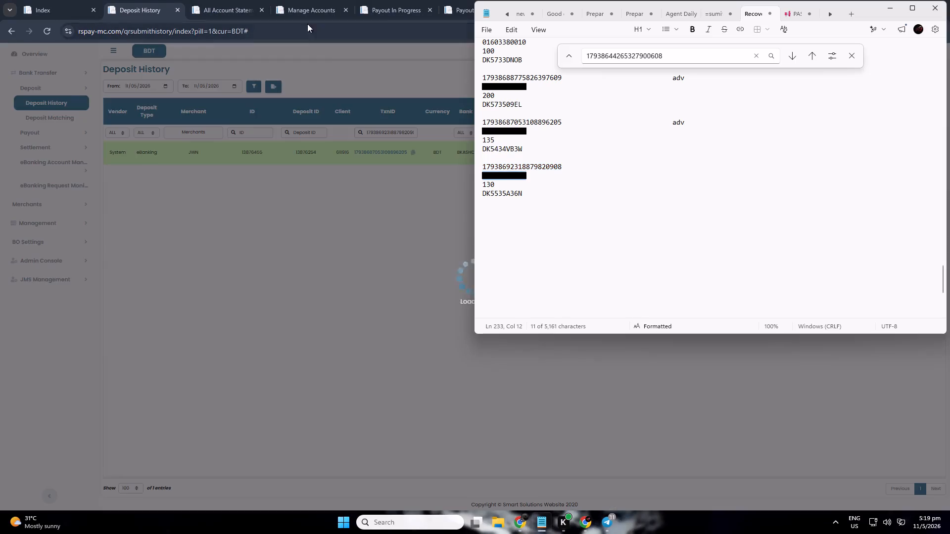
left_click(307, 0)
double_click(799, 83)
key("ctrl+v")
key("alt+Tab")
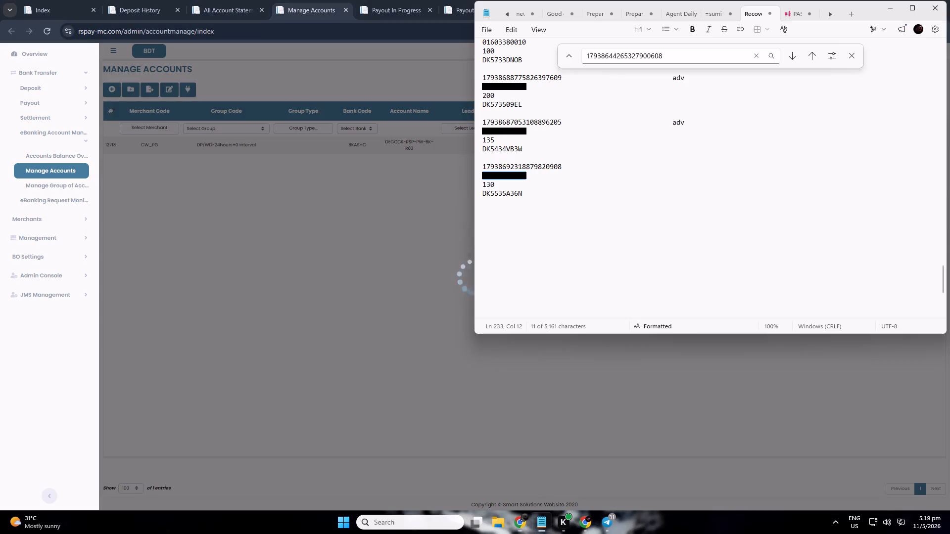
double_click(510, 192)
key("ctrl+c")
left_click(406, 238)
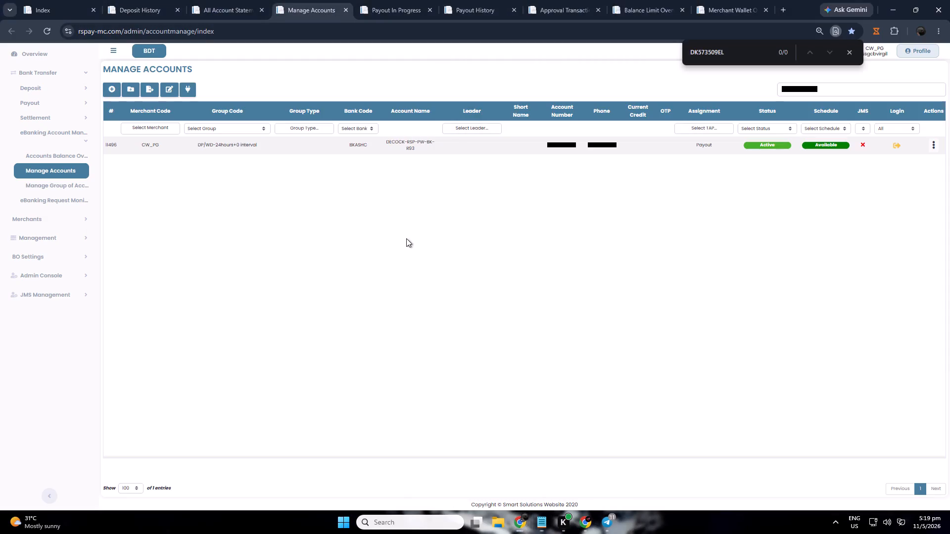
left_click(137, 5)
left_click(237, 14)
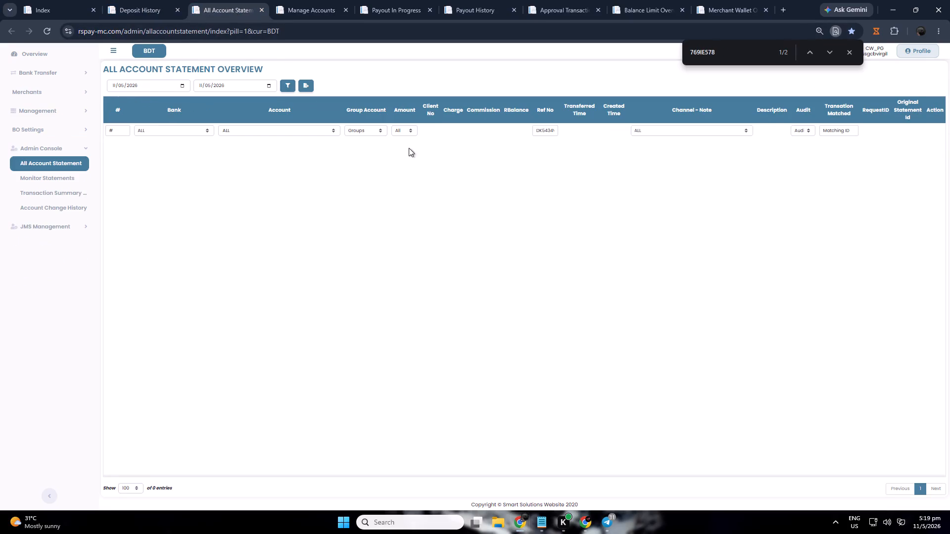
double_click(543, 129)
key("ctrl+v")
left_click(287, 89)
left_click(136, 6)
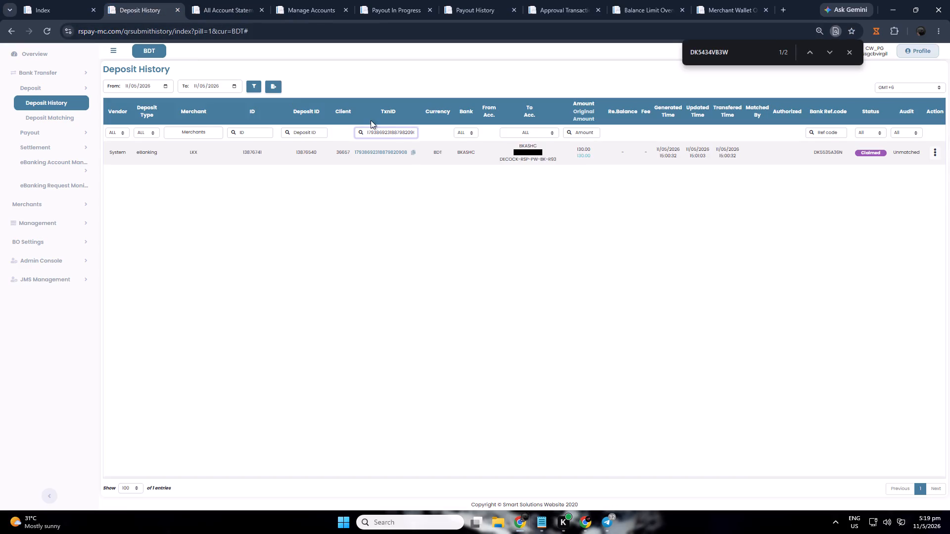
left_click(384, 152)
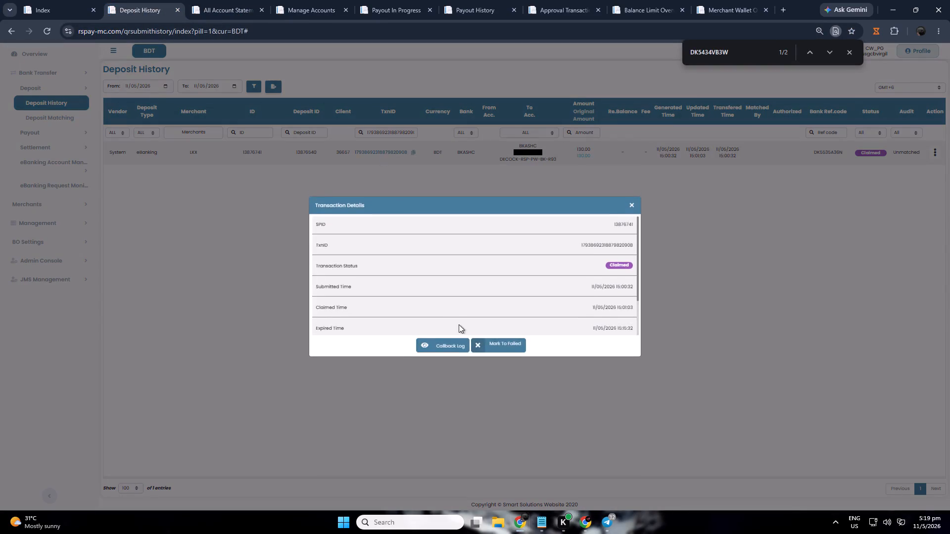
left_click(497, 344)
left_click(617, 291)
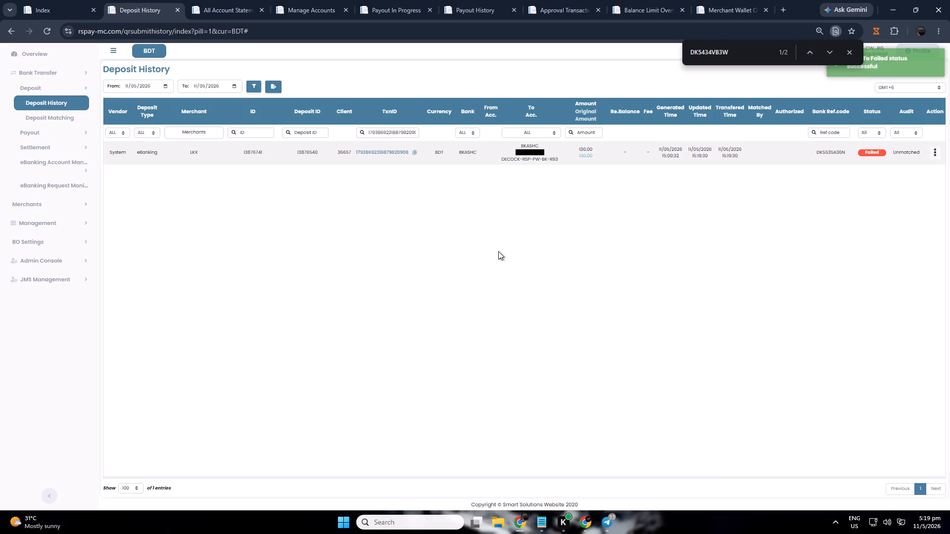
left_click(377, 152)
left_click(455, 345)
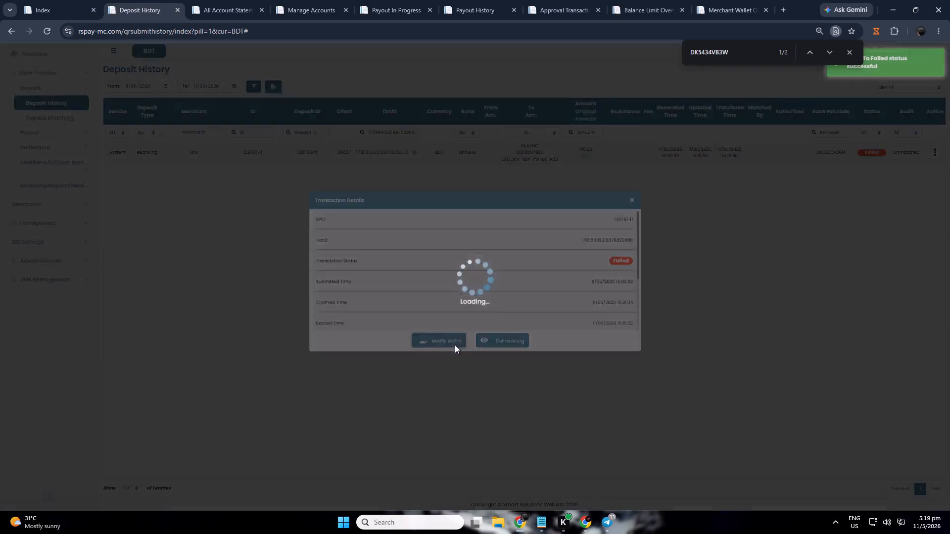
key("alt+Tab")
key("alt+Tab")
key("alt+Tab")
key("alt+Tab")
key("alt+Tab")
key("alt+Tab")
key("alt+Tab")
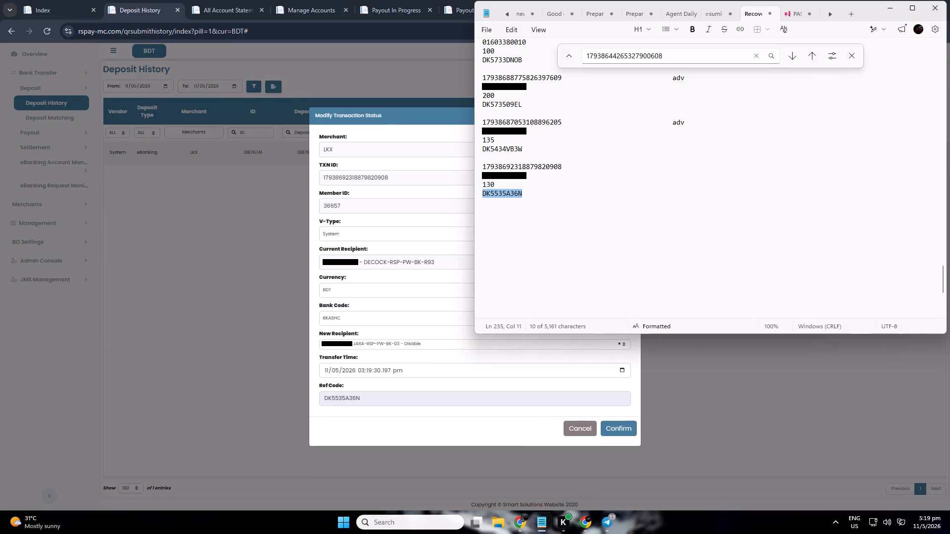
left_click(573, 165)
key("Tab")
key("Tab")
key("Tab")
key("Tab")
type("ad")
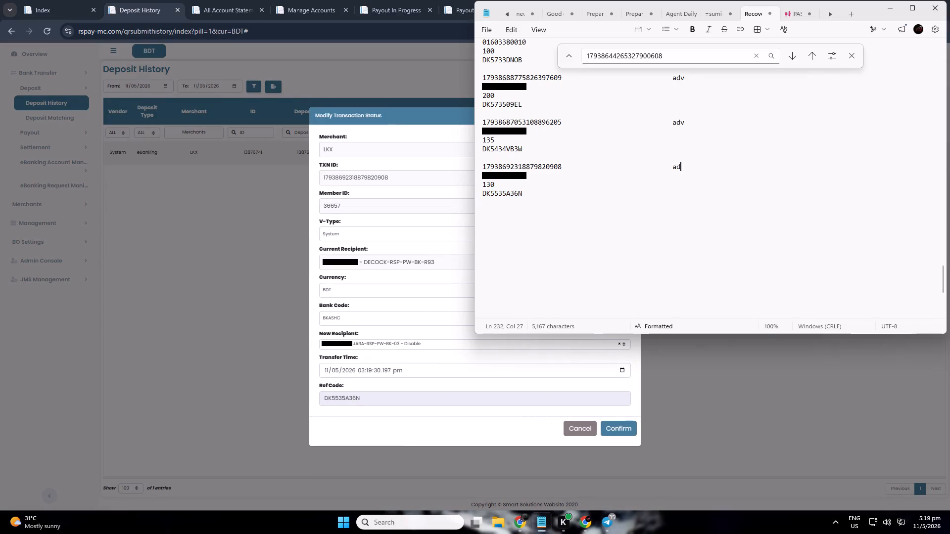
key("v")
double_click(515, 175)
key("ctrl+c")
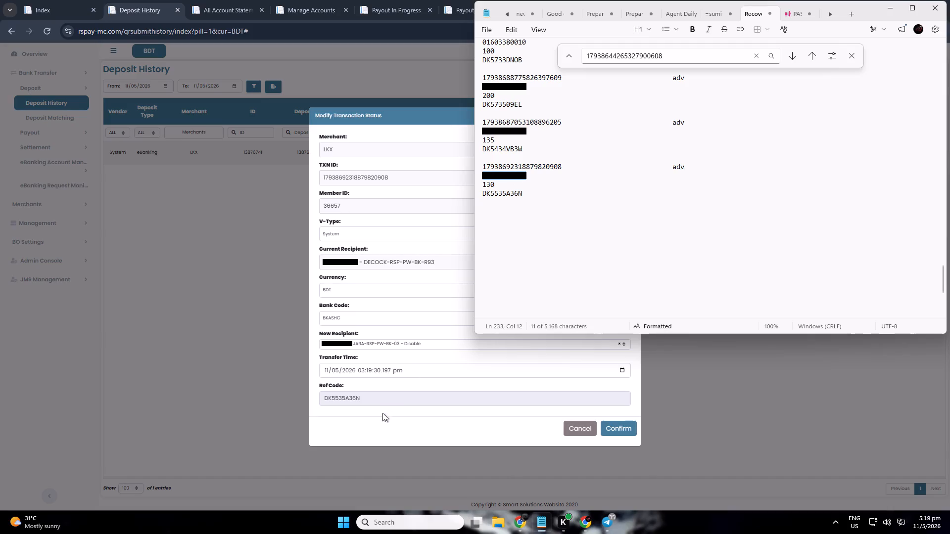
left_click(375, 343)
left_click_drag(383, 364, 306, 365)
left_click(408, 425)
key("ctrl+f")
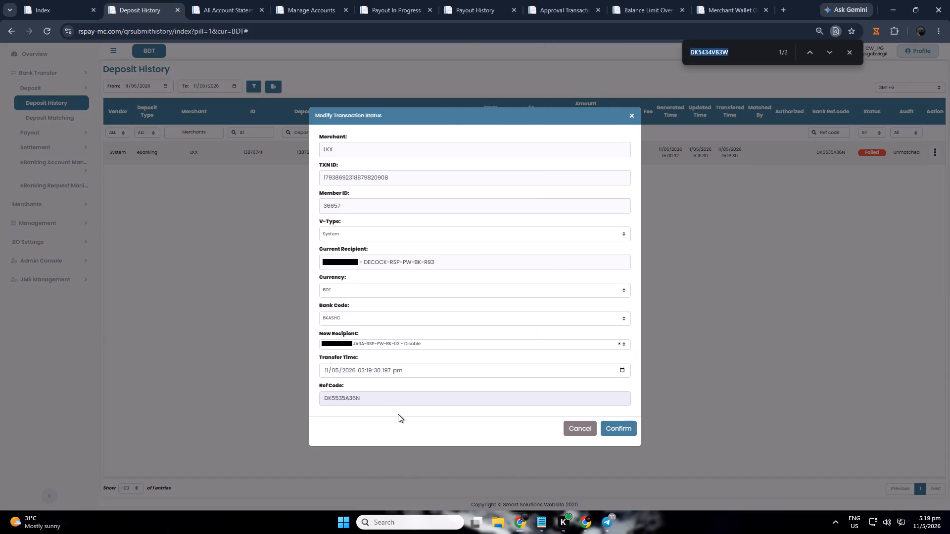
key("ctrl+v")
left_click(387, 349)
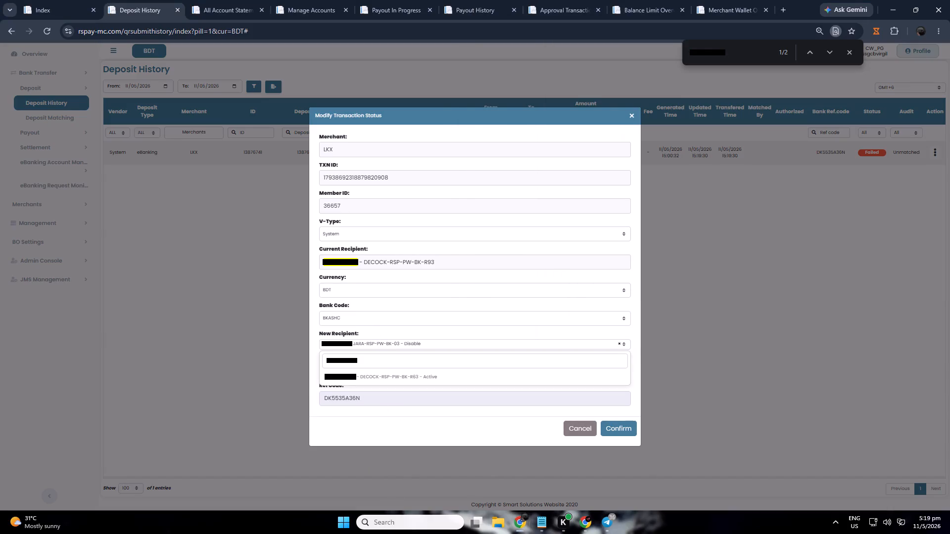
left_click(394, 355)
key("BackSpace")
key("BackSpace")
key("BackSpace")
key("BackSpace")
key("BackSpace")
key("BackSpace")
key("BackSpace")
key("BackSpace")
key("BackSpace")
key("BackSpace")
key("BackSpace")
key("BackSpace")
key("BackSpace")
key("ctrl+v")
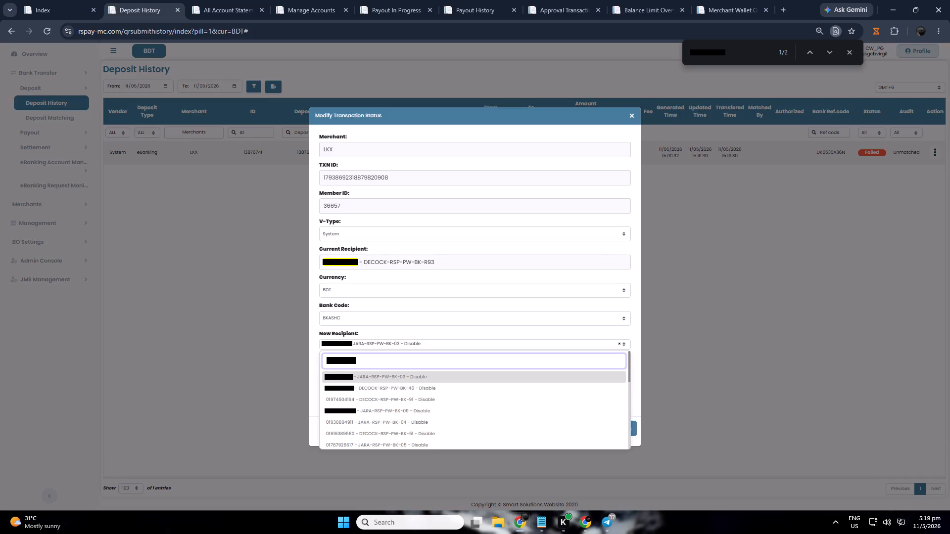
left_click(400, 375)
key("alt+Tab")
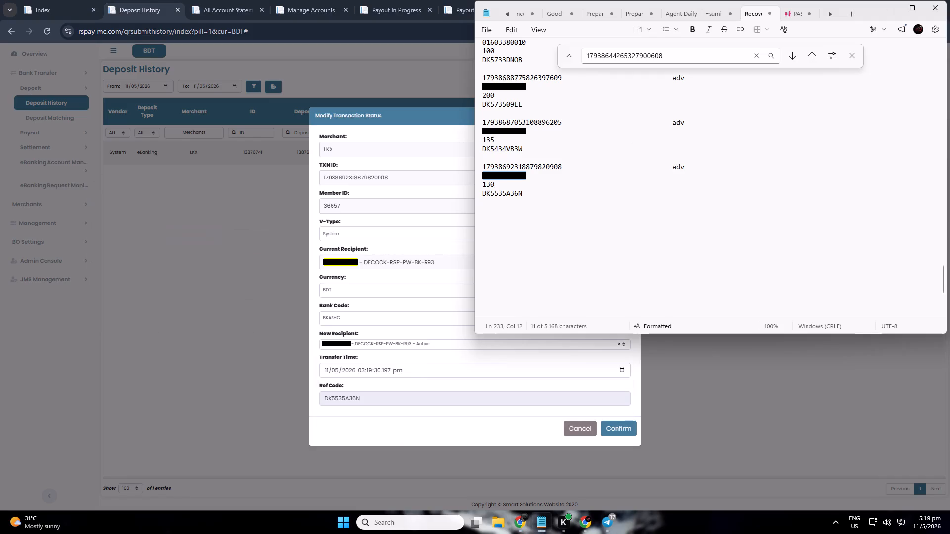
double_click(514, 195)
key("ctrl+c")
left_click(437, 425)
key("ctrl+f")
key("ctrl+v")
left_click(616, 429)
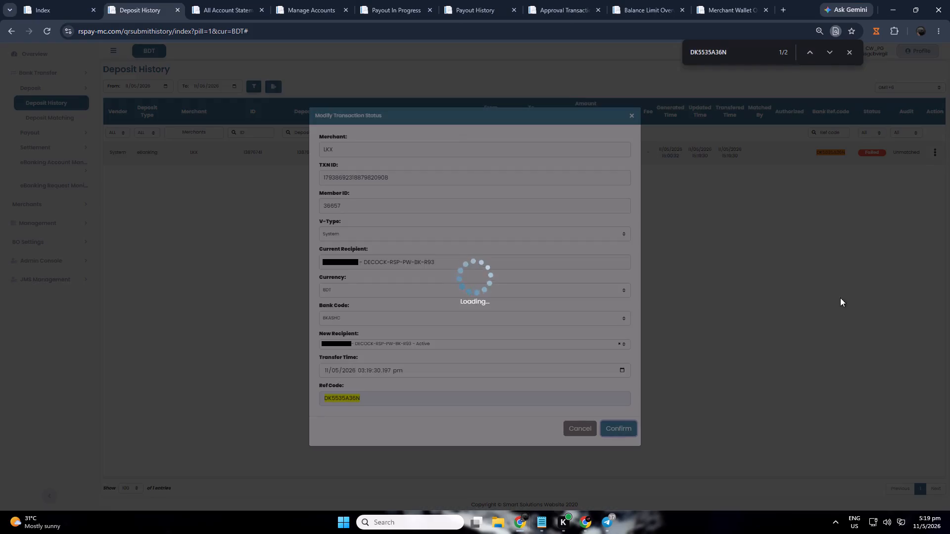
left_click(935, 151)
left_click(934, 176)
key("alt+Tab")
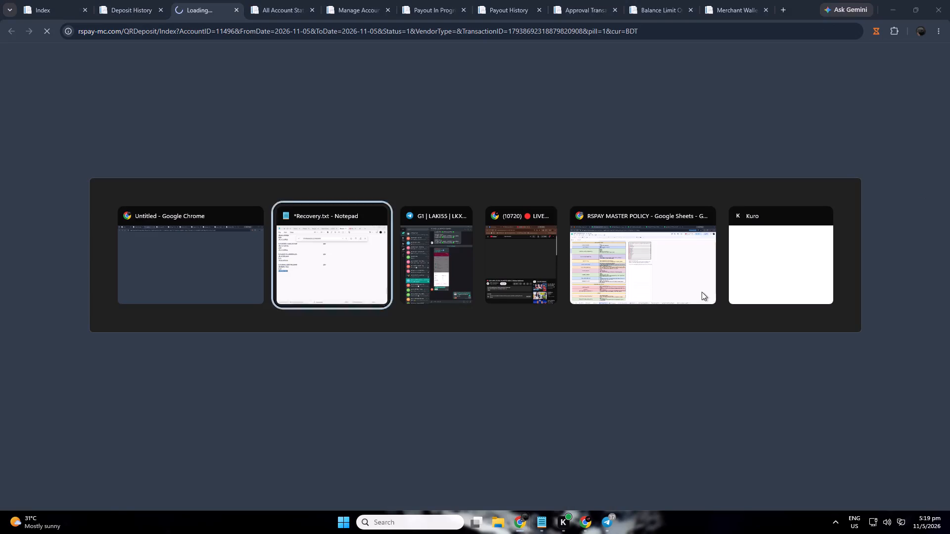
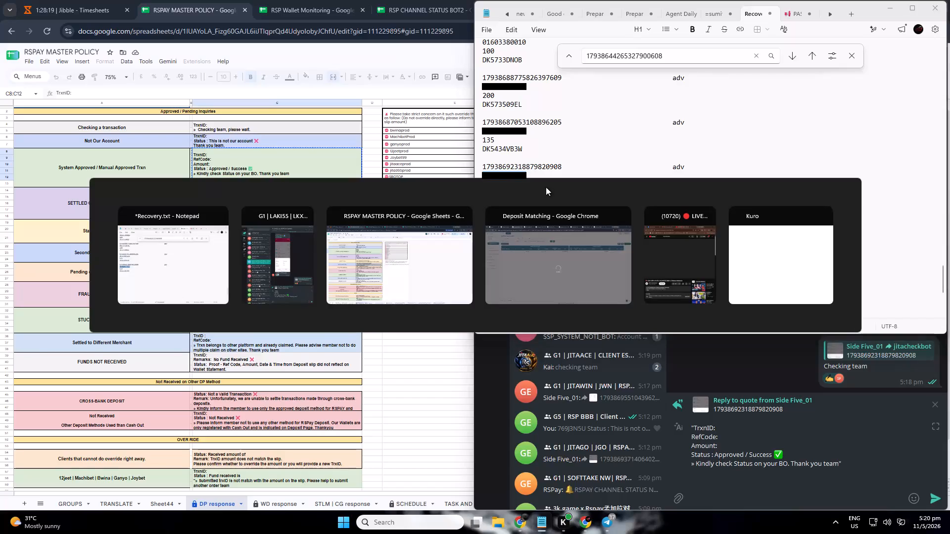
key("alt+Tab")
key("alt+Tab")
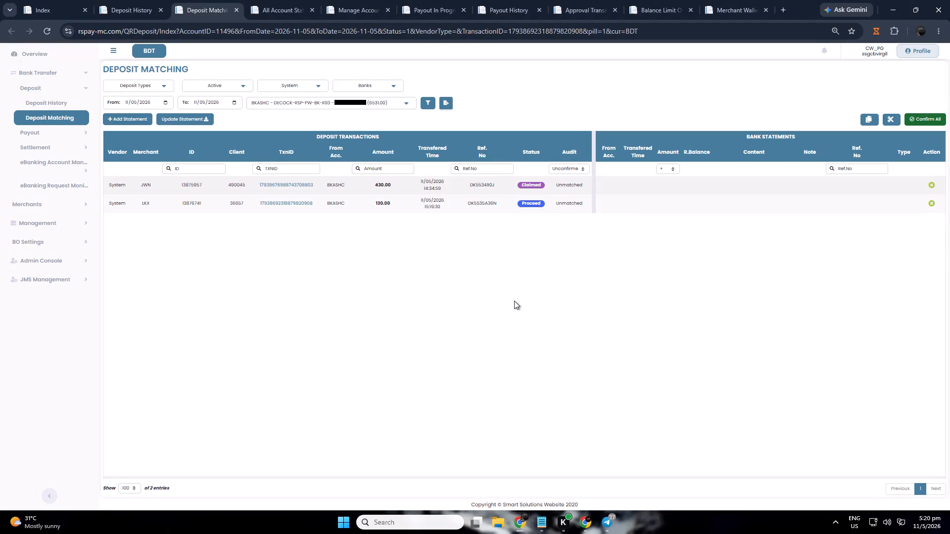
left_click(498, 300)
key("ctrl+f")
key("ctrl+v")
key("alt+Tab")
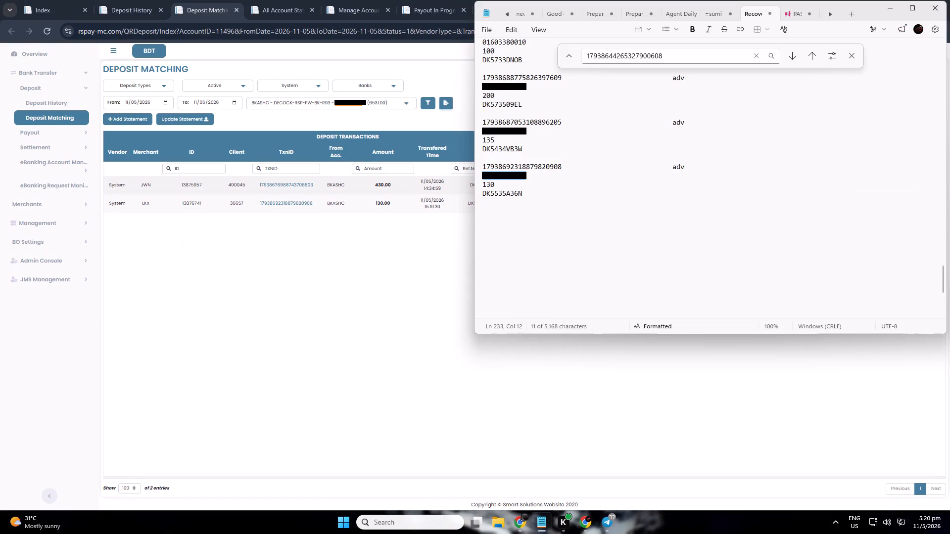
double_click(548, 164)
key("ctrl+c")
left_click(400, 328)
key("ctrl+f")
key("ctrl+v")
left_click(299, 171)
key("ctrl+v")
key("alt+Tab")
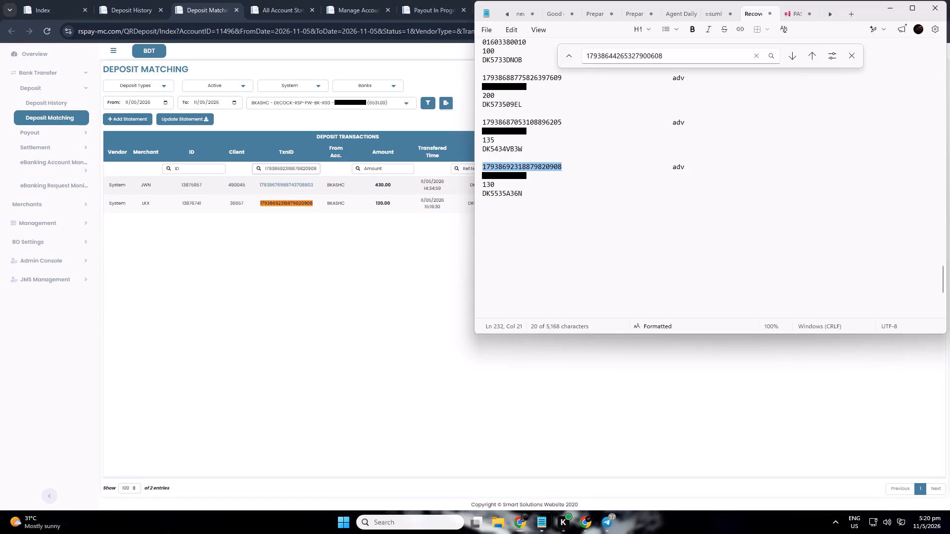
double_click(515, 192)
key("ctrl+c")
left_click(368, 309)
key("ctrl+f")
key("ctrl+v")
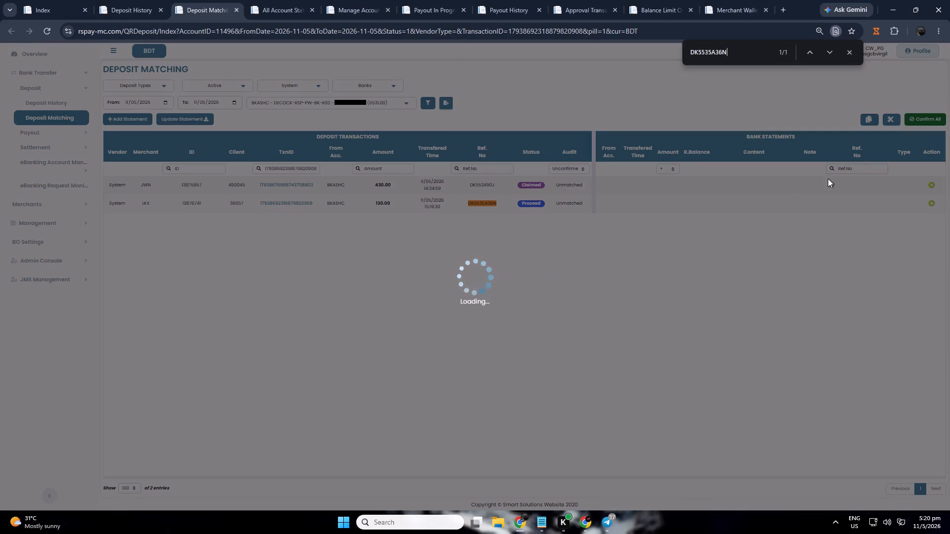
left_click(858, 171)
key("ctrl+v")
left_click(571, 320)
key("ctrl+f")
key("ctrl+v")
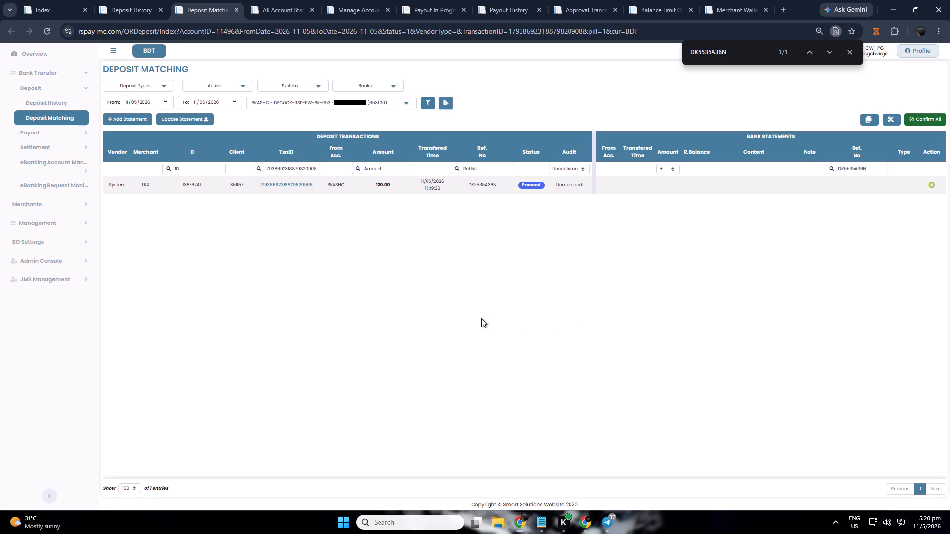
Start a manual statement with amount 130 and balance 130, charge fee 0.20, and an all-ones placeholder sender account number.
left_click(137, 118)
left_click(137, 118)
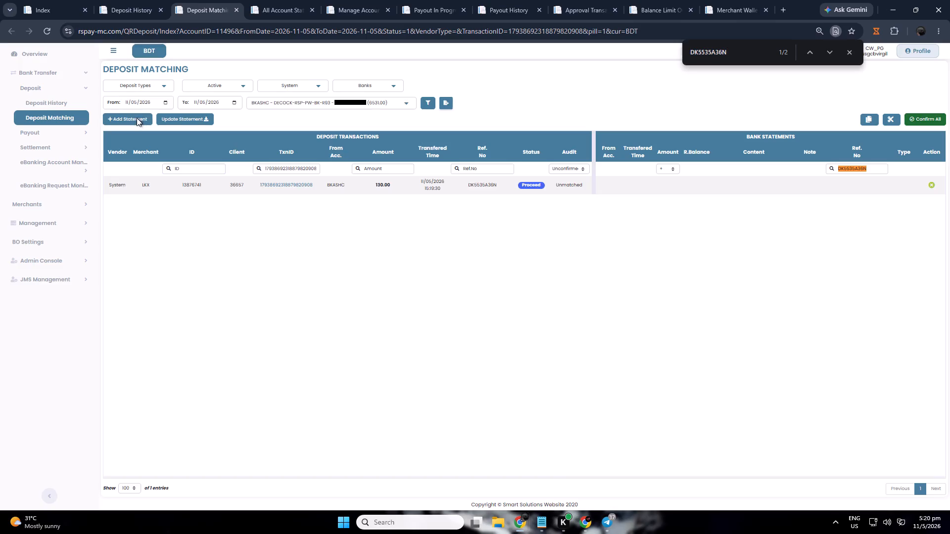
key("alt+Tab")
double_click(488, 187)
key("ctrl+c")
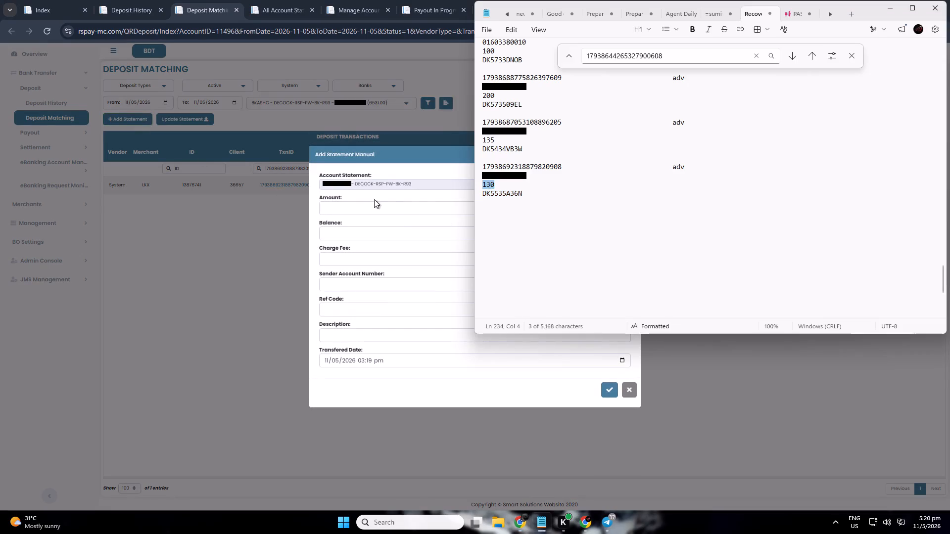
left_click(358, 208)
key("ctrl+v")
left_click(353, 229)
key("ctrl+v")
left_click(347, 257)
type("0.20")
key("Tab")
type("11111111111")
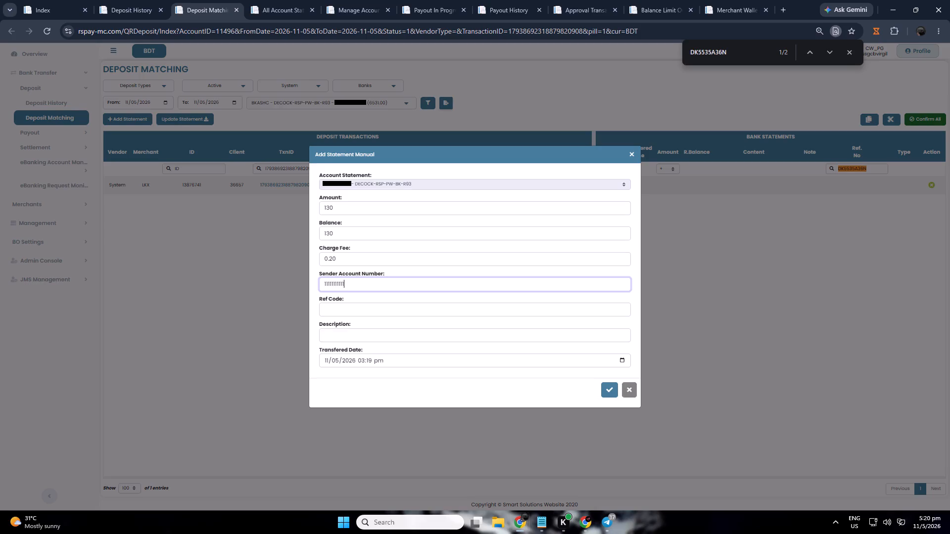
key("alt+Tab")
double_click(501, 192)
key("ctrl+c")
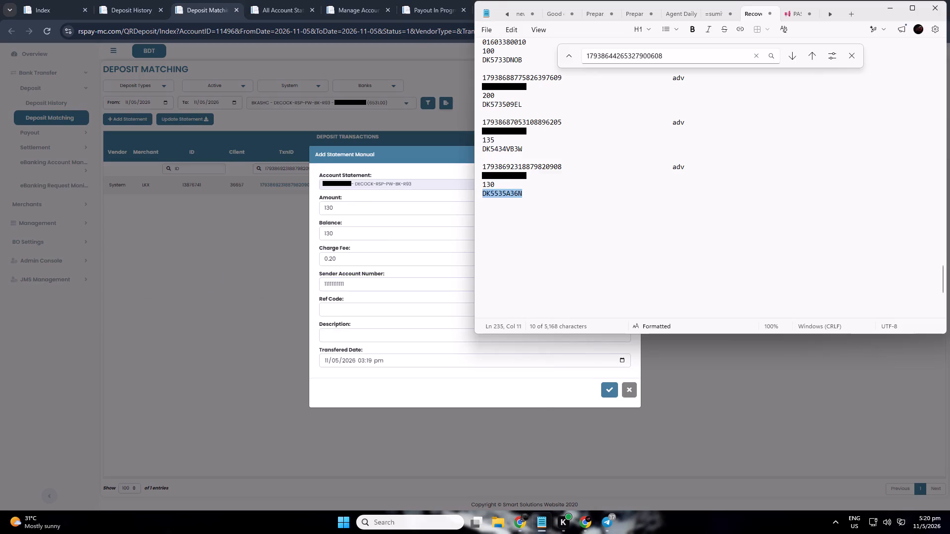
left_click(357, 310)
key("ctrl+v")
left_click(345, 344)
left_click(349, 338)
left_click(396, 393)
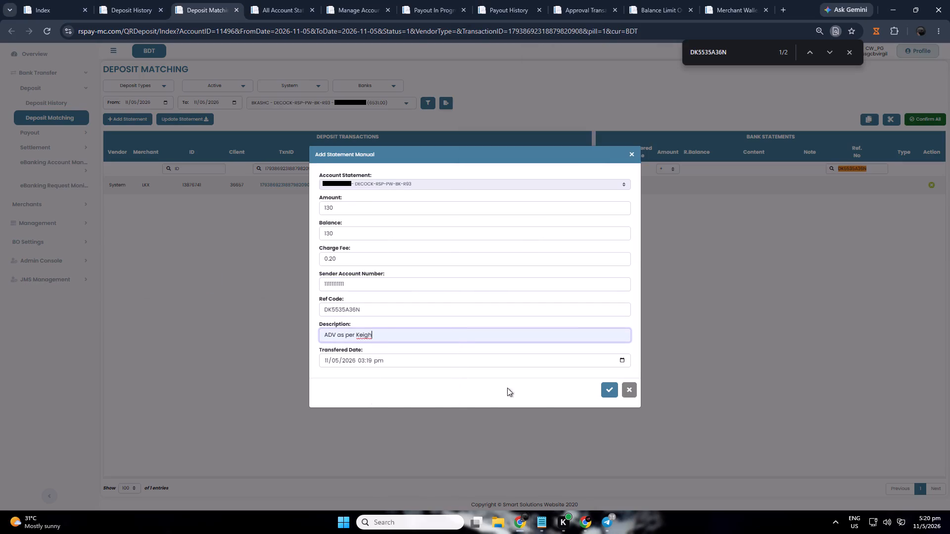
left_click(605, 386)
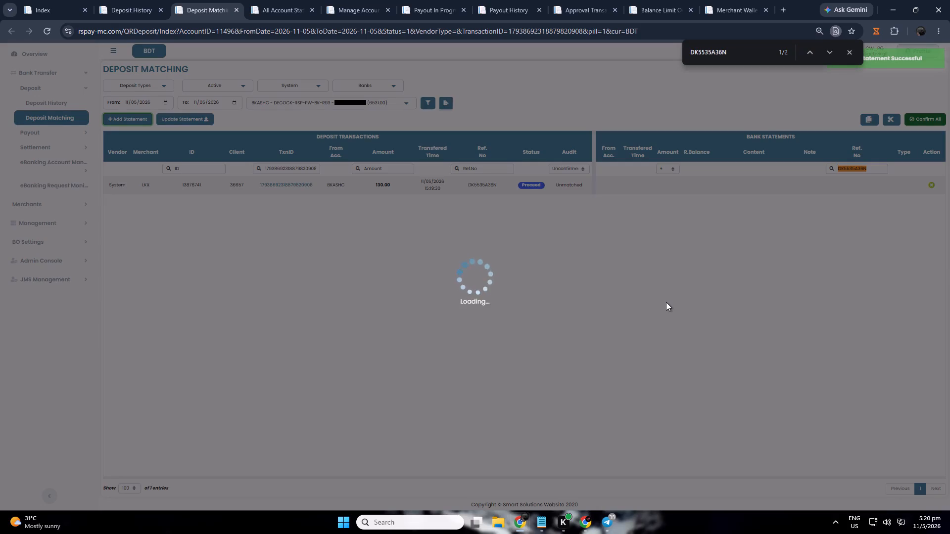
left_click(846, 53)
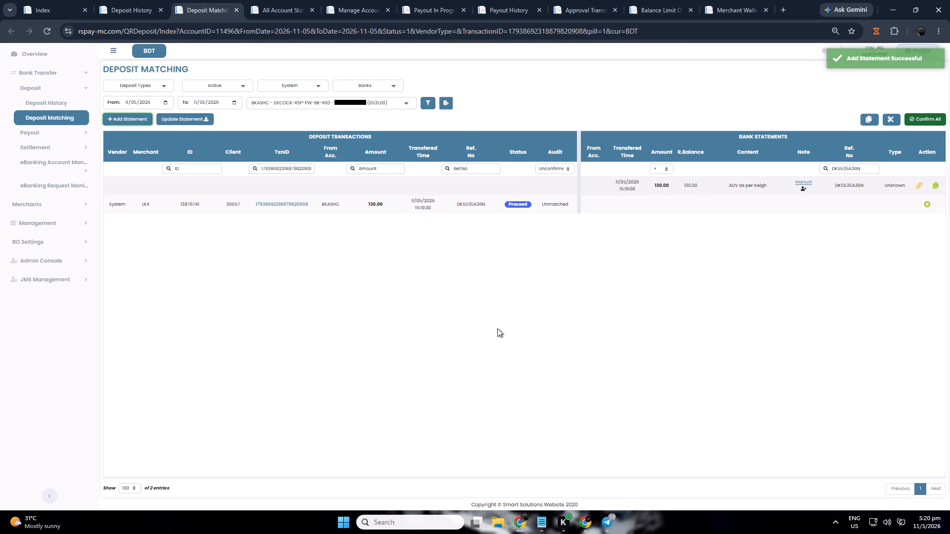
left_click(497, 328)
key("alt+Tab")
double_click(520, 175)
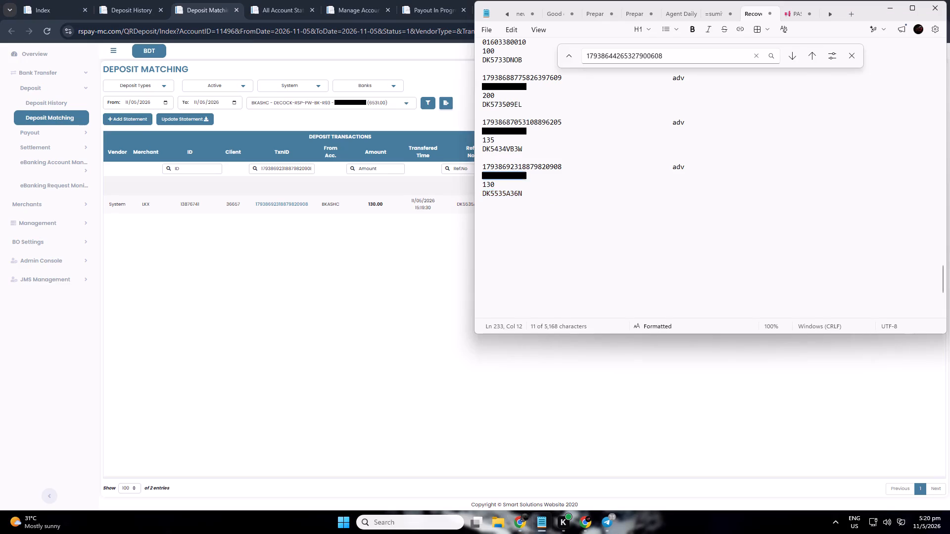
key("ctrl+c")
left_click(428, 313)
key("ctrl+f")
key("ctrl+v")
key("alt+Tab")
double_click(510, 191)
key("ctrl+c")
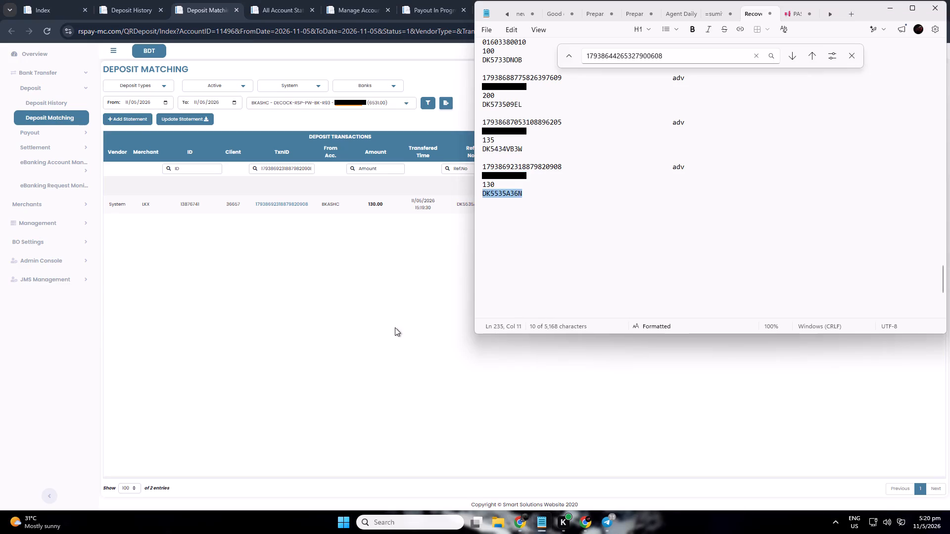
left_click(395, 327)
key("ctrl+f")
key("ctrl+v")
left_click(479, 205)
left_click(689, 182)
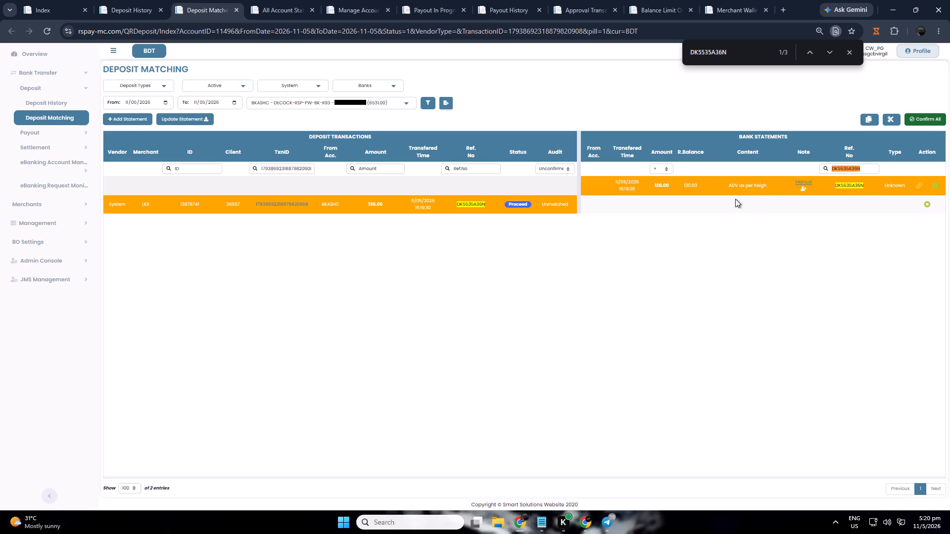
left_click(934, 188)
left_click(852, 47)
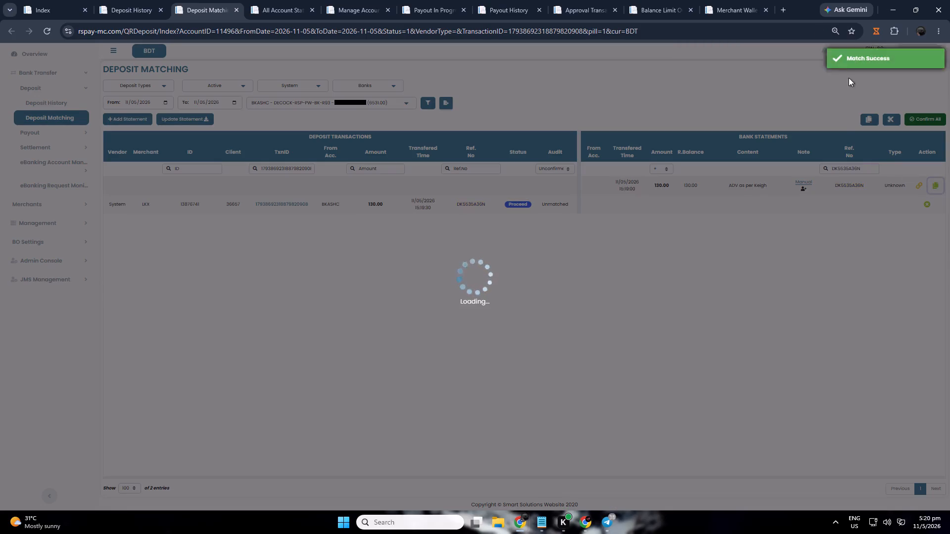
left_click(920, 192)
left_click(517, 107)
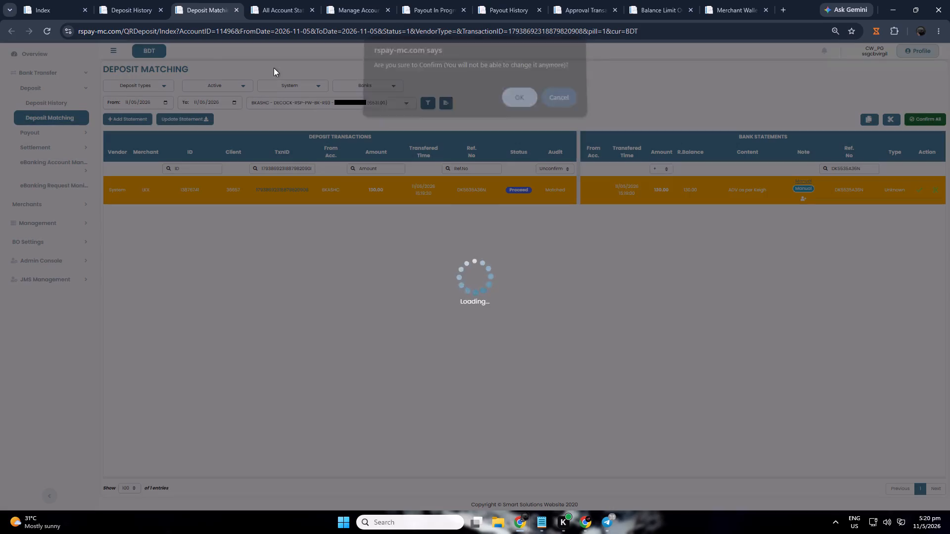
Copy the 130 deposit's transaction ID in Deposit History and refresh the filtered results.
left_click(132, 14)
left_click(414, 156)
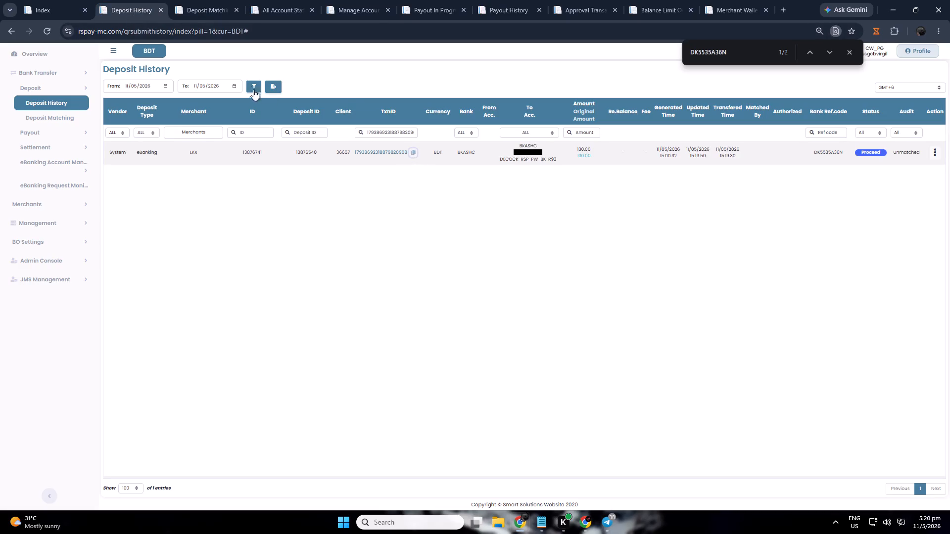
left_click(252, 86)
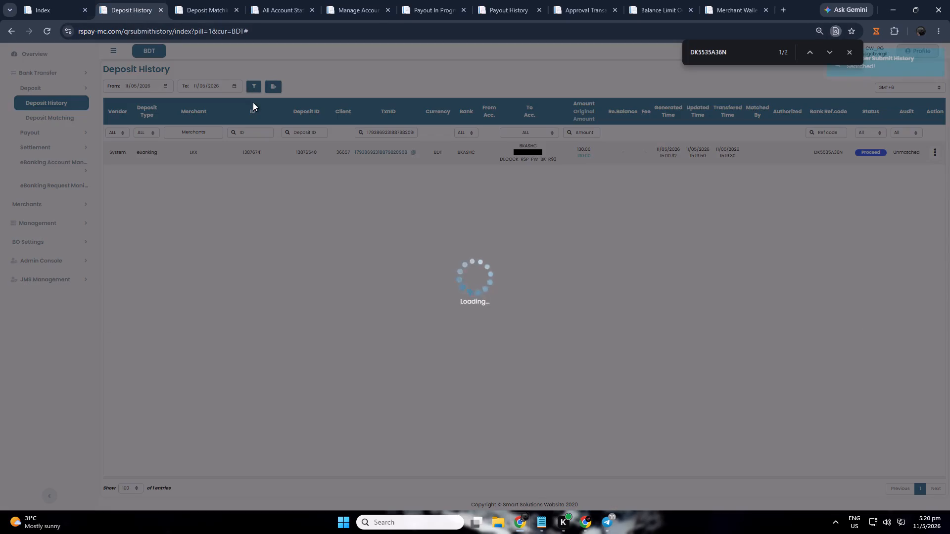
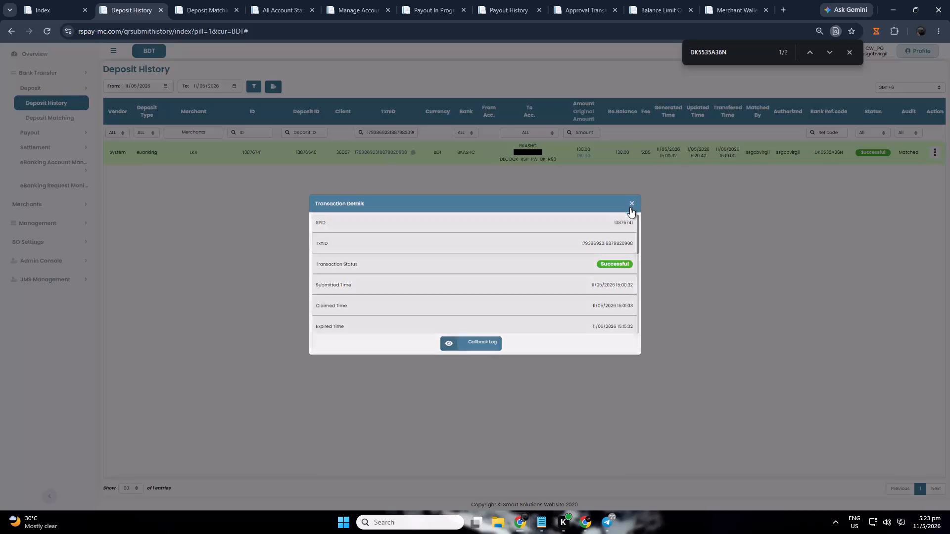
Switch to the Recovery.txt notes in Notepad and return to the Deposit History window.
key("alt+Tab")
key("alt+Tab")
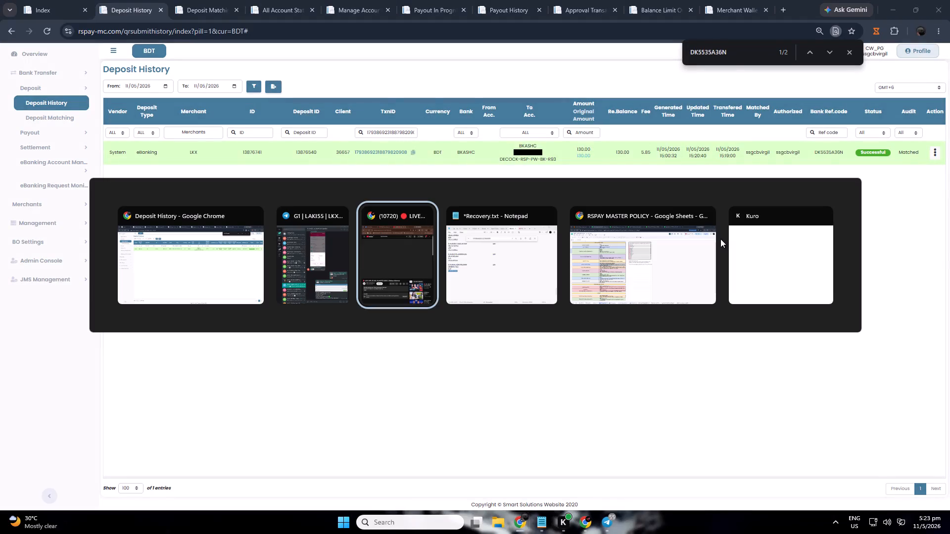
key("alt+Tab")
key("alt+Tab")
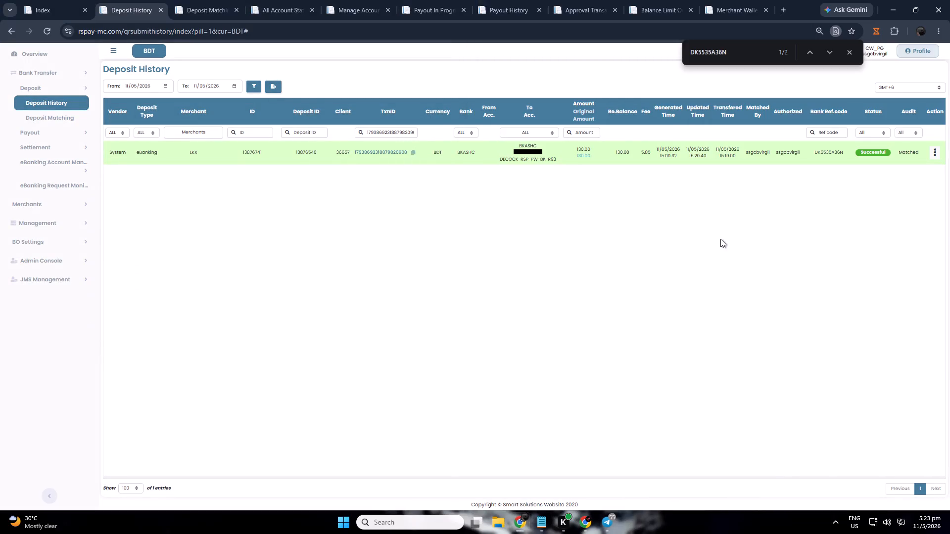
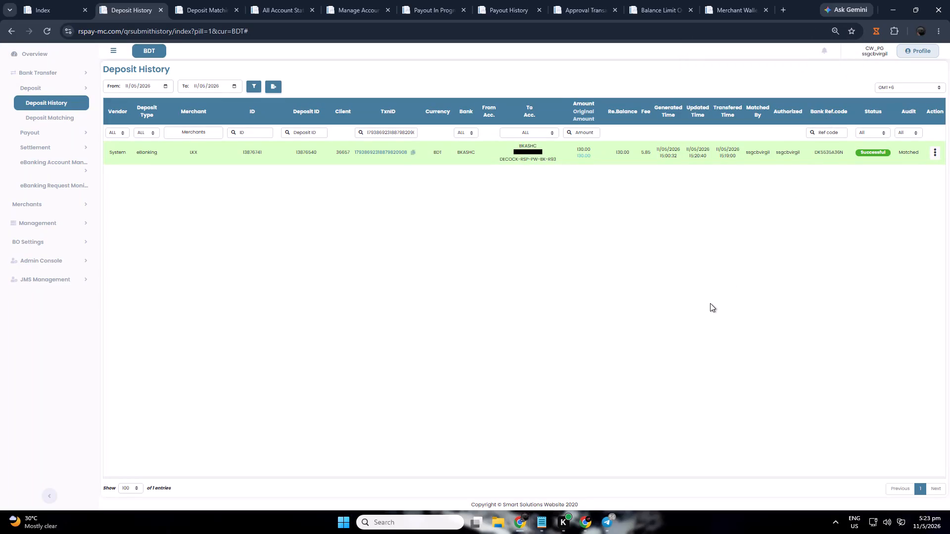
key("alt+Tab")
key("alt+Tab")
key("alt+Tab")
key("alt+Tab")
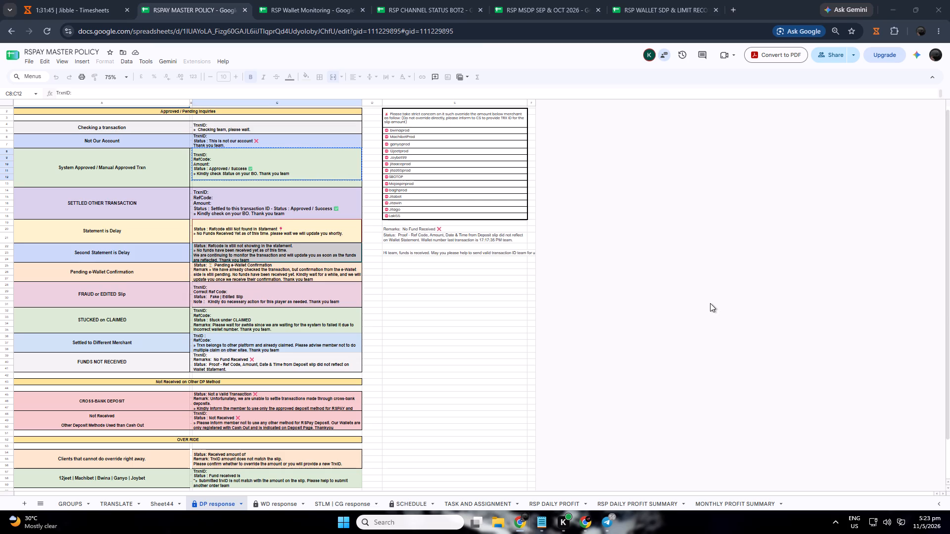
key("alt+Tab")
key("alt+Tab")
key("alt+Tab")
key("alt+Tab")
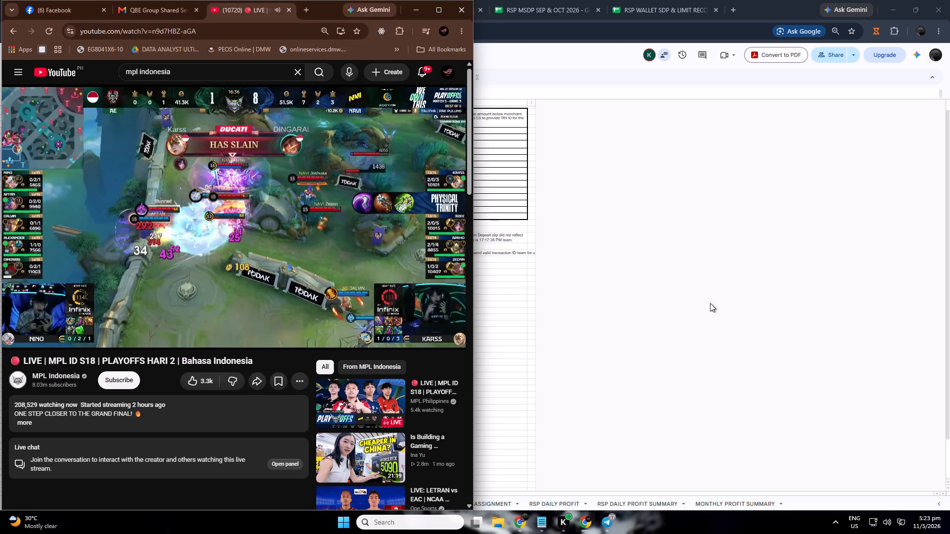